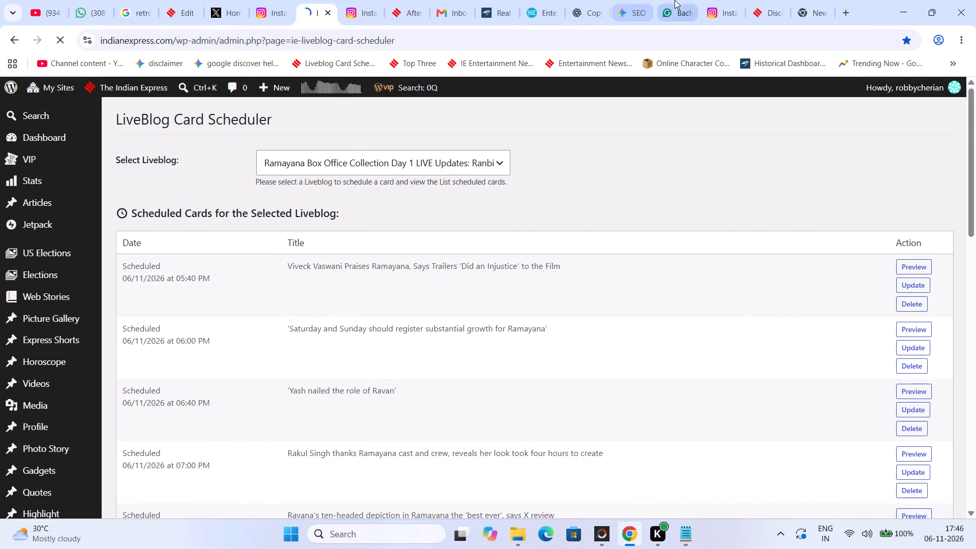
Replace the line "Possible Love movie review:" in the Grammarly document with the copied Salman Khan Ramayana article as plain text.
{"action": "right_click", "coordinate": [263, 161]}
{"action": "triple_click", "coordinate": [221, 147]}
{"action": "left_click", "coordinate": [221, 147]}
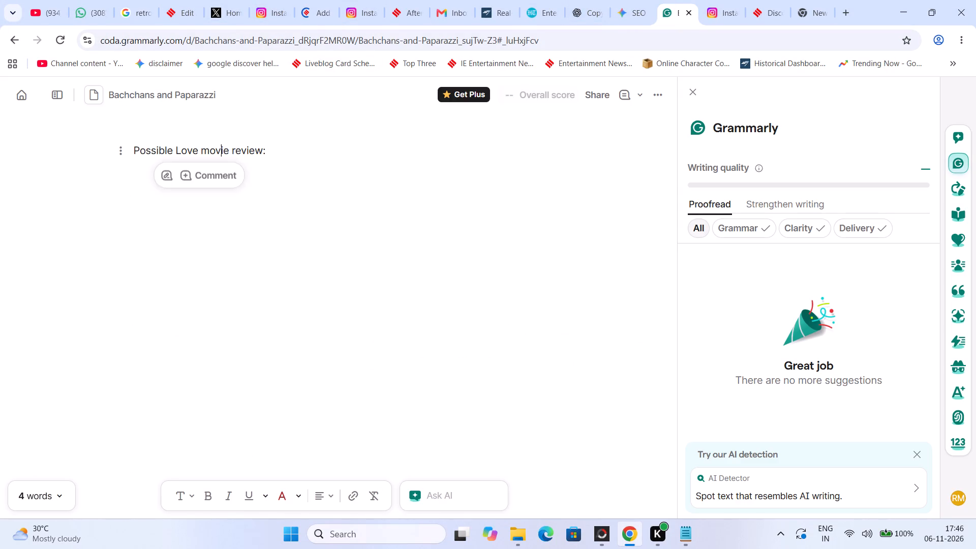
{"action": "right_click", "coordinate": [221, 147]}
{"action": "triple_click", "coordinate": [207, 149]}
{"action": "left_click", "coordinate": [207, 149]}
{"action": "right_click", "coordinate": [207, 149]}
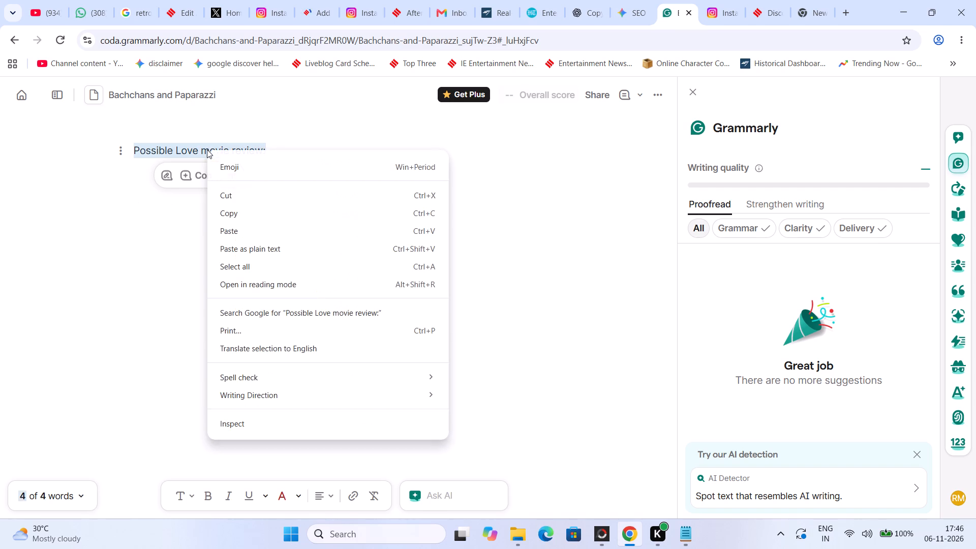
{"action": "left_click", "coordinate": [276, 248]}
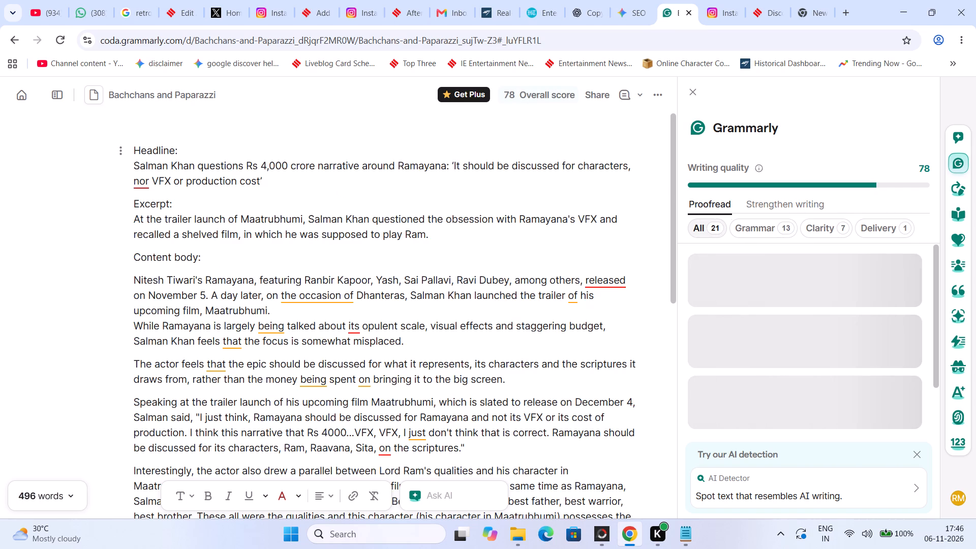
Accept the suggested correction of "nor" to "not" in the headline.
{"action": "left_click", "coordinate": [145, 216]}
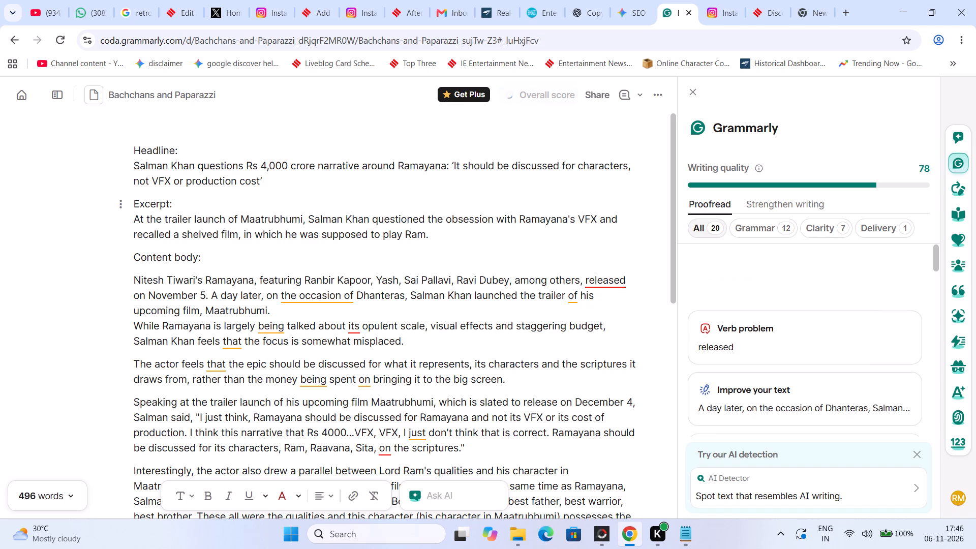
{"action": "left_click", "coordinate": [218, 191]}
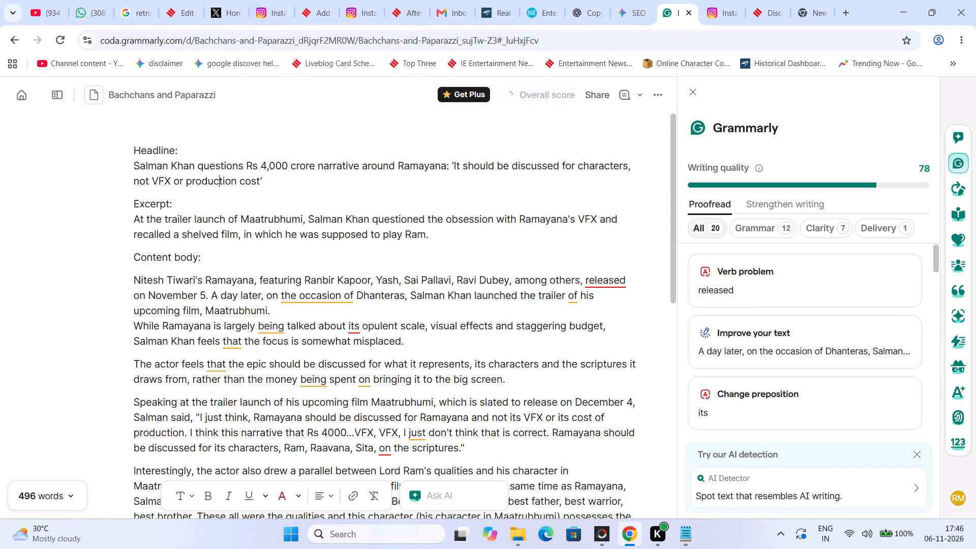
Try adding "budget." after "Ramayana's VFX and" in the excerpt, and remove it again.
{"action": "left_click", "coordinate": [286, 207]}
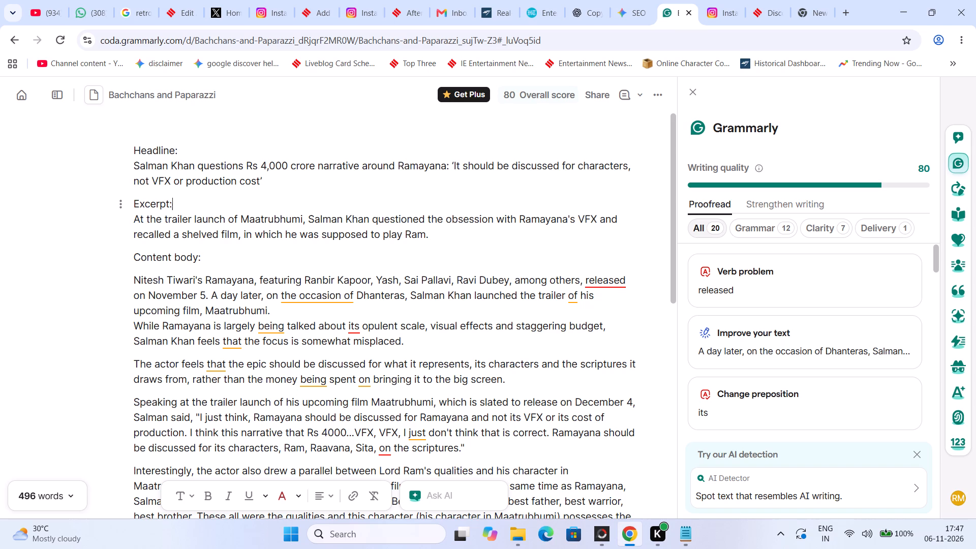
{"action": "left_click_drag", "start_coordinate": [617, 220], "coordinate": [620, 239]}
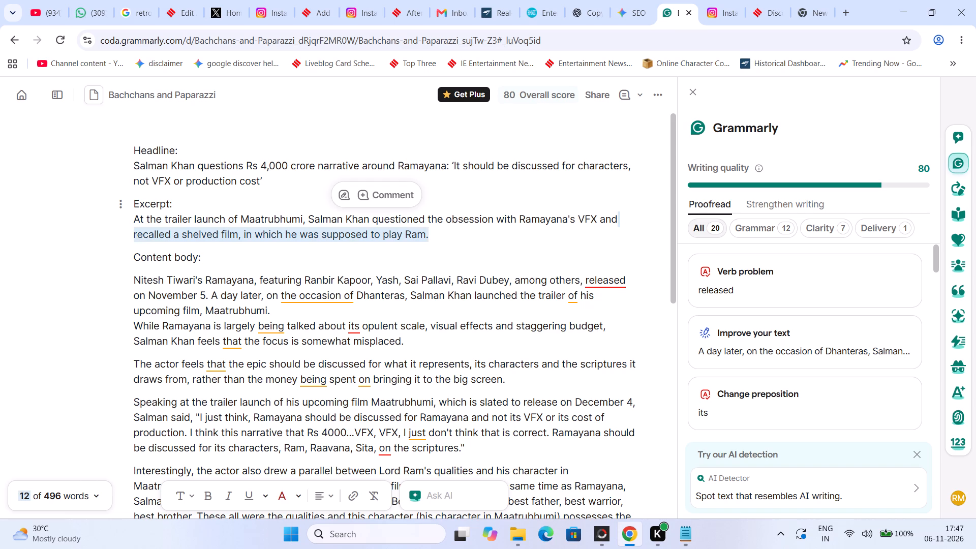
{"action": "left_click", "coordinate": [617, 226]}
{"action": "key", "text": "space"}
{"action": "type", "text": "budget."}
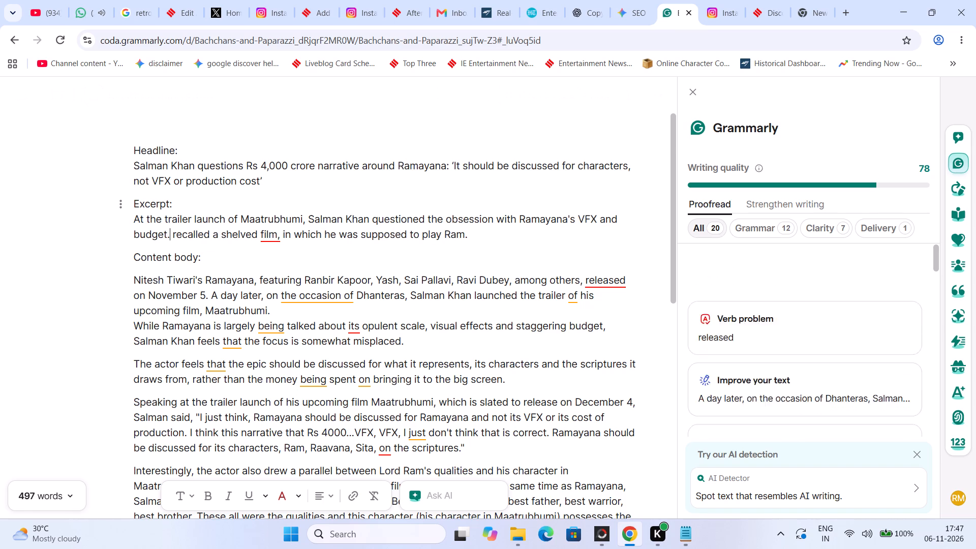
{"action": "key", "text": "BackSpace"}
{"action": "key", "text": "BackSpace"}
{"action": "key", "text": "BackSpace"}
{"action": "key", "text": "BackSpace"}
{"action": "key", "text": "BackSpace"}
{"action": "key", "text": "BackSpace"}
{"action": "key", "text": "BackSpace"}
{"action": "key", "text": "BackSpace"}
Reword the excerpt's first clause so it ends as a sentence with "Ramayana's budget and VFX.".
{"action": "key", "text": "BackSpace"}
{"action": "key", "text": "BackSpace"}
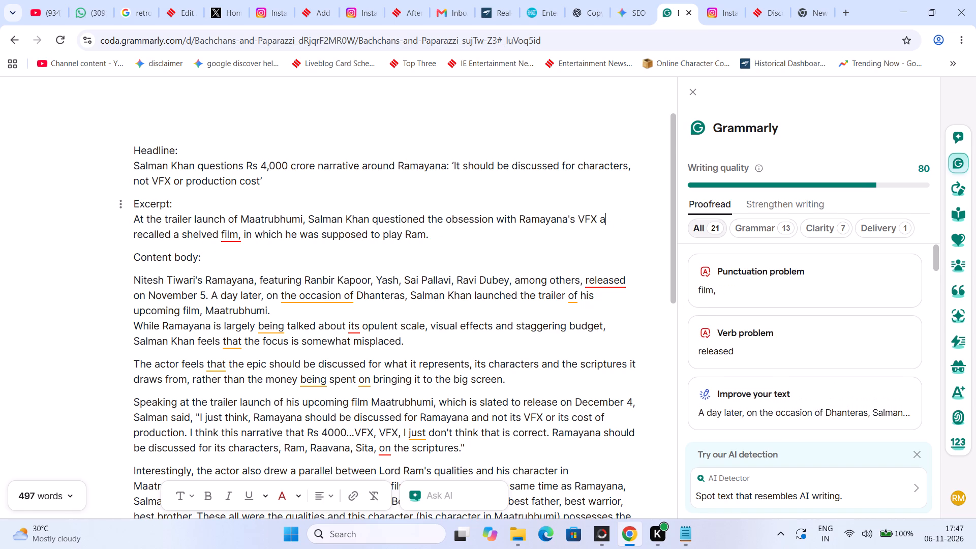
{"action": "key", "text": "BackSpace"}
{"action": "key", "text": "BackSpace"}
{"action": "key", "text": "period"}
{"action": "key", "text": "Left"}
{"action": "key", "text": "Left"}
{"action": "key", "text": "Left"}
{"action": "key", "text": "Left"}
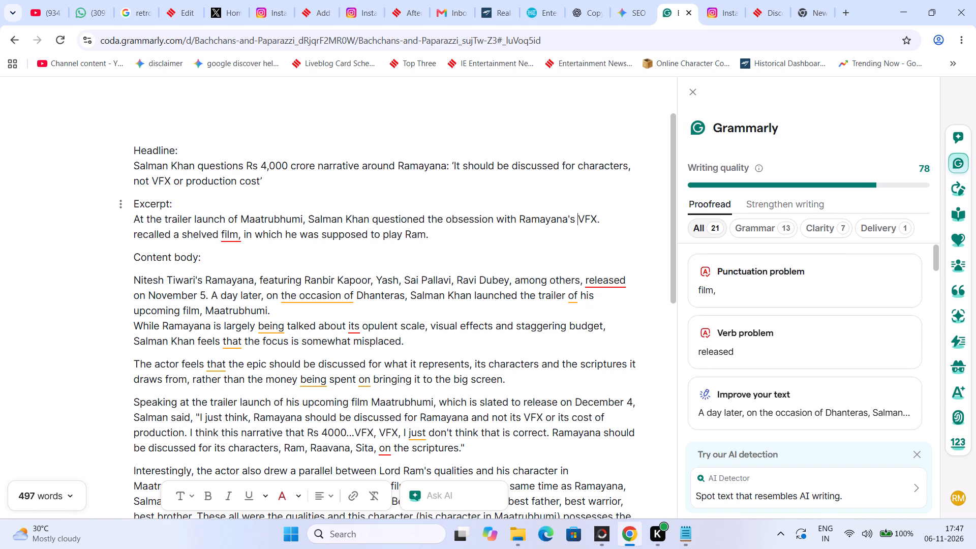
{"action": "type", "text": "budet and"}
{"action": "key", "text": "space"}
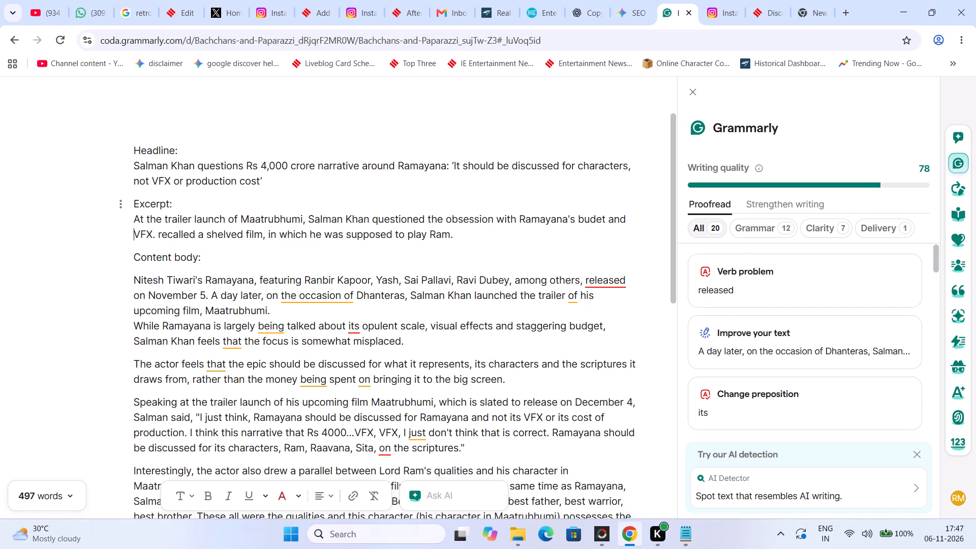
{"action": "key", "text": "Left"}
{"action": "key", "text": "Left"}
{"action": "key", "text": "Left"}
{"action": "key", "text": "Left"}
{"action": "key", "text": "Left"}
{"action": "key", "text": "Left"}
{"action": "key", "text": "Left"}
{"action": "key", "text": "g"}
Begin the excerpt's second sentence with "He also" before "recalled a shelved film".
{"action": "key", "text": "Right"}
{"action": "key", "text": "Right"}
{"action": "key", "text": "Right"}
{"action": "key", "text": "Right"}
{"action": "key", "text": "Right"}
{"action": "key", "text": "Right"}
{"action": "key", "text": "Right"}
{"action": "key", "text": "Right"}
{"action": "key", "text": "Right"}
{"action": "key", "text": "Right"}
{"action": "key", "text": "Right"}
{"action": "key", "text": "Right"}
{"action": "key", "text": "Right"}
{"action": "key", "text": "Right"}
{"action": "key", "text": "Right"}
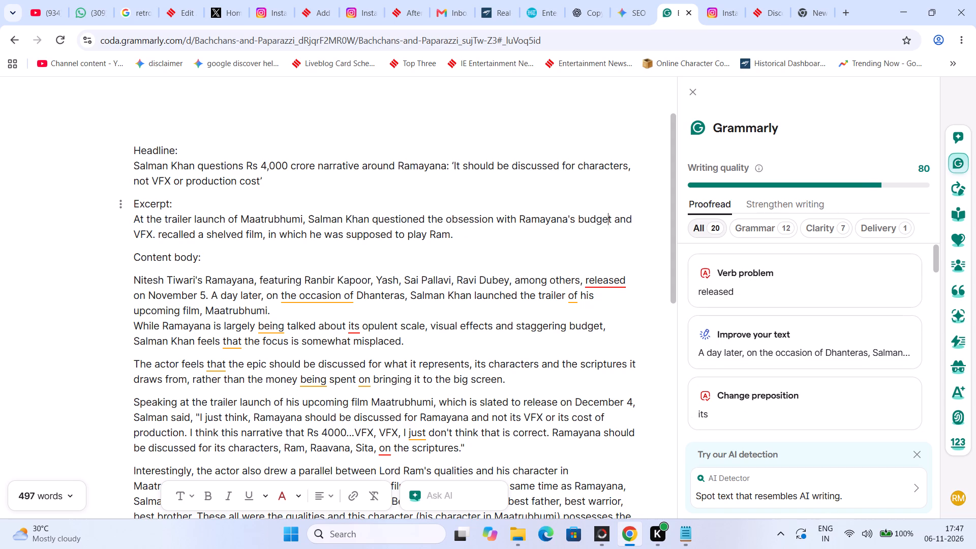
{"action": "key", "text": "Left"}
{"action": "key", "text": "Left"}
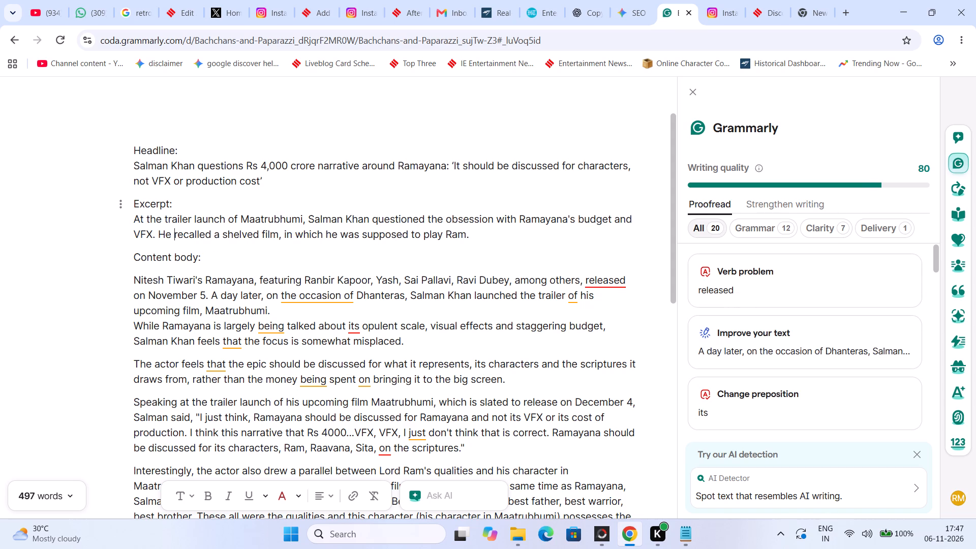
{"action": "key", "text": "Right"}
{"action": "key", "text": "Left"}
{"action": "type", "text": "also"}
{"action": "key", "text": "space"}
{"action": "key", "text": "Right"}
{"action": "key", "text": "Right"}
{"action": "key", "text": "Right"}
{"action": "key", "text": "Right"}
{"action": "key", "text": "Right"}
{"action": "key", "text": "Right"}
{"action": "key", "text": "Right"}
{"action": "key", "text": "Right"}
{"action": "key", "text": "Right"}
{"action": "key", "text": "Right"}
{"action": "key", "text": "Right"}
{"action": "key", "text": "Right"}
{"action": "key", "text": "Right"}
{"action": "key", "text": "Right"}
{"action": "key", "text": "Right"}
{"action": "key", "text": "Right"}
{"action": "key", "text": "Right"}
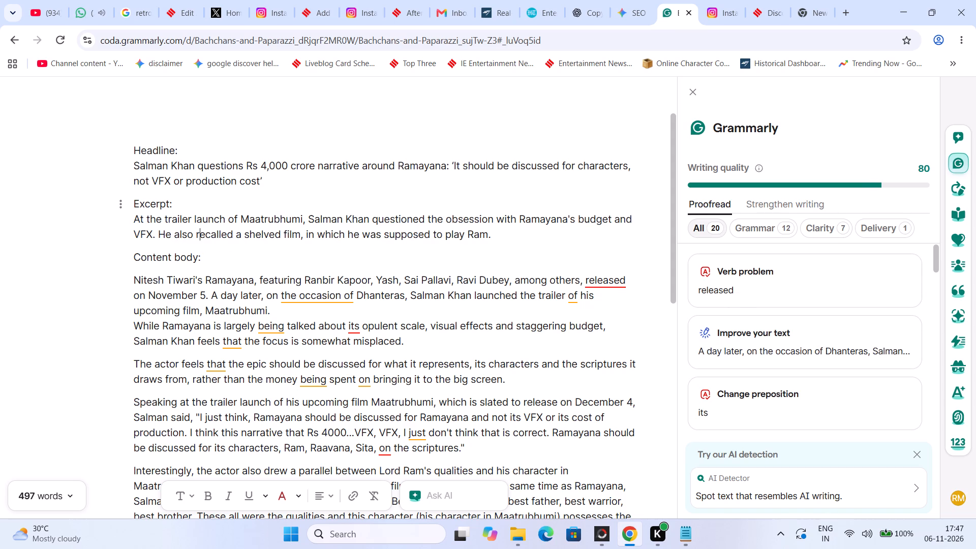
{"action": "key", "text": "Down"}
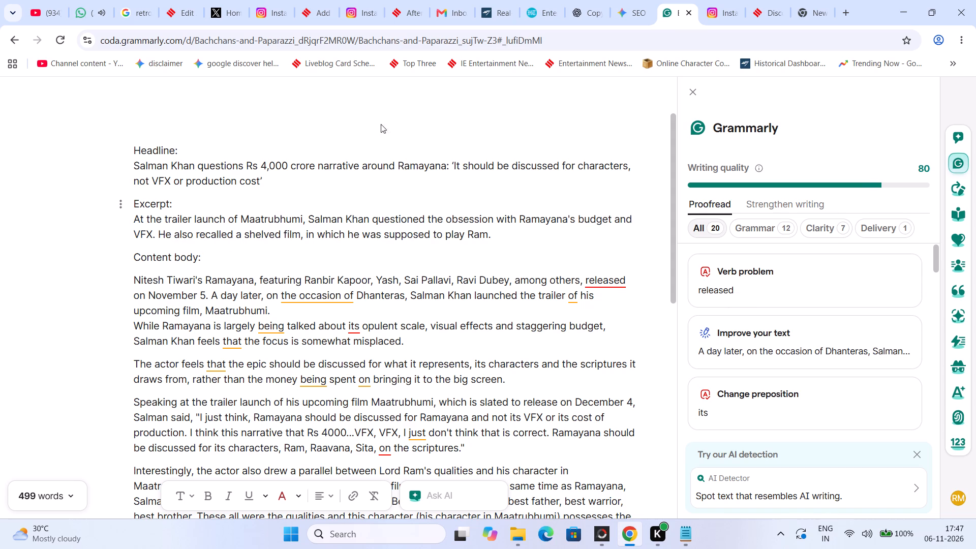
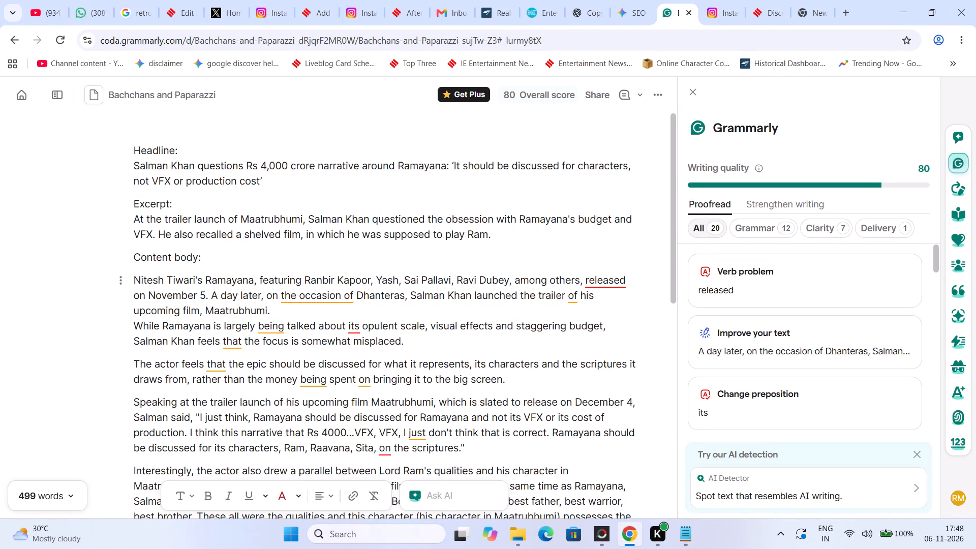
Remove the line break before "While Ramayana is largely" so the sentence joins the first body paragraph.
{"action": "left_click", "coordinate": [561, 312]}
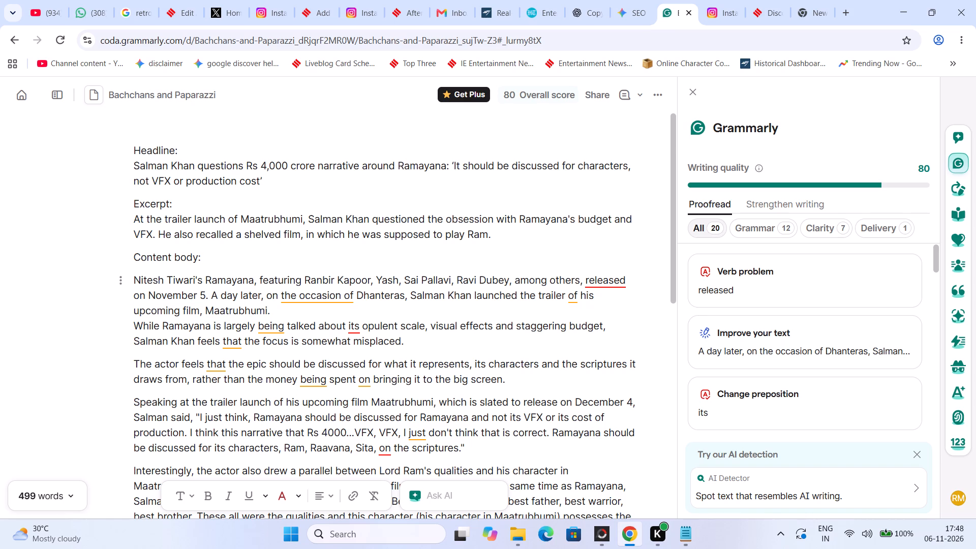
{"action": "key", "text": "Delete"}
{"action": "key", "text": "BackSpace"}
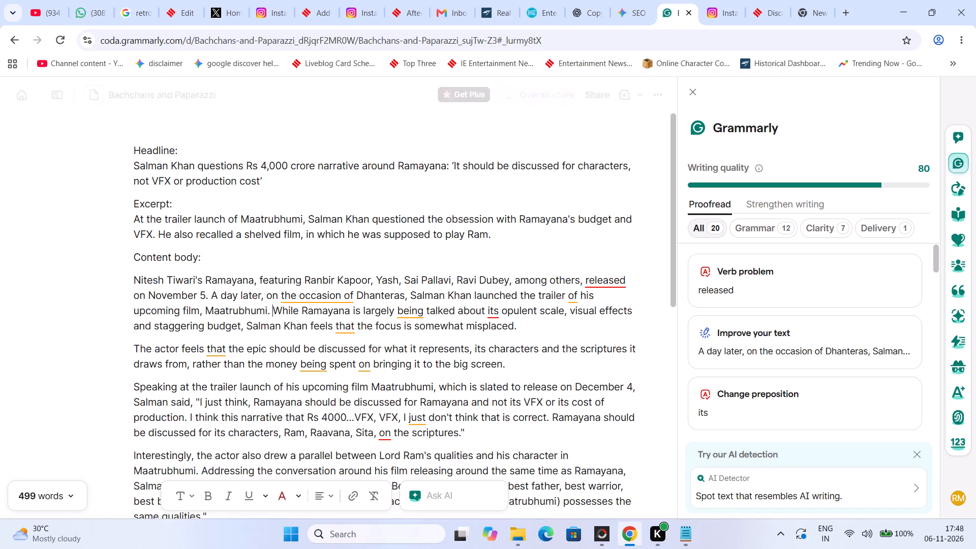
Read through the sentence beginning "While Ramayana is largely being talked about" to check its wording.
{"action": "key", "text": "Right"}
{"action": "key", "text": "Right"}
{"action": "key", "text": "Right"}
{"action": "key", "text": "Right"}
{"action": "key", "text": "Right"}
{"action": "key", "text": "Right"}
{"action": "key", "text": "Right"}
{"action": "key", "text": "Right"}
{"action": "key", "text": "Right"}
{"action": "key", "text": "Right"}
{"action": "key", "text": "Right"}
{"action": "key", "text": "Right"}
{"action": "key", "text": "Right"}
{"action": "key", "text": "Right"}
{"action": "key", "text": "Right"}
{"action": "key", "text": "Right"}
{"action": "key", "text": "Right"}
{"action": "key", "text": "Right"}
{"action": "key", "text": "Right"}
{"action": "key", "text": "Right"}
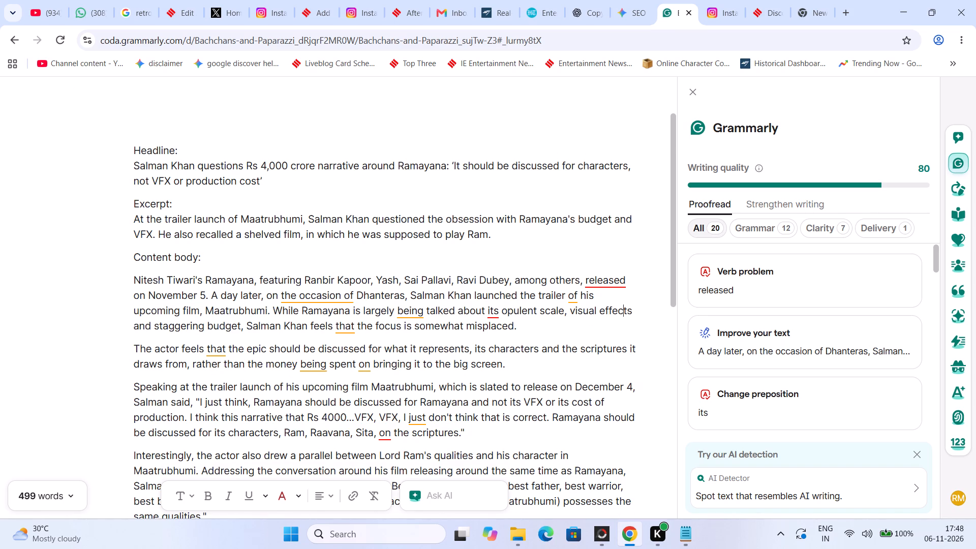
{"action": "key", "text": "Up"}
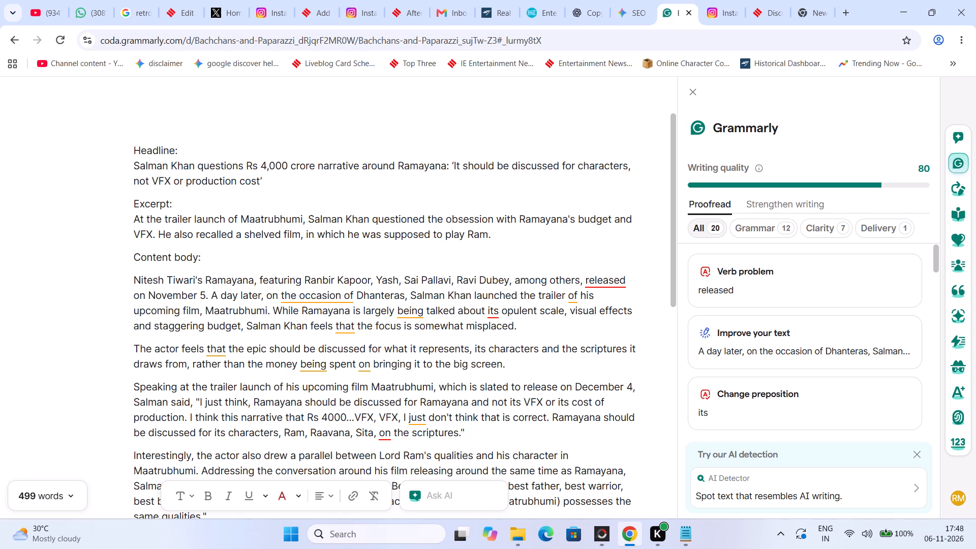
{"action": "key", "text": "Right"}
{"action": "key", "text": "Right"}
{"action": "key", "text": "Right"}
{"action": "key", "text": "Right"}
{"action": "key", "text": "Right"}
{"action": "key", "text": "Right"}
{"action": "key", "text": "Right"}
{"action": "key", "text": "Right"}
{"action": "key", "text": "Right"}
{"action": "key", "text": "Right"}
{"action": "key", "text": "Right"}
{"action": "key", "text": "Right"}
{"action": "key", "text": "Right"}
{"action": "key", "text": "Right"}
{"action": "key", "text": "Right"}
{"action": "key", "text": "Right"}
{"action": "key", "text": "Right"}
{"action": "key", "text": "Right"}
{"action": "key", "text": "Right"}
{"action": "key", "text": "Right"}
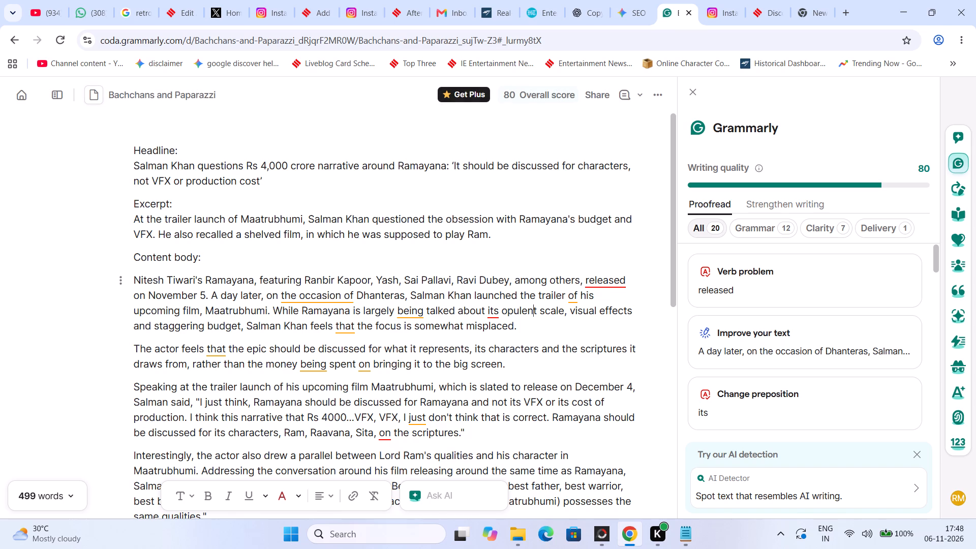
Replace "While" with "As" at the start of the sentence about Ramayana's scale and budget.
{"action": "left_click_drag", "start_coordinate": [561, 326], "coordinate": [276, 310]}
{"action": "left_click", "coordinate": [276, 310]}
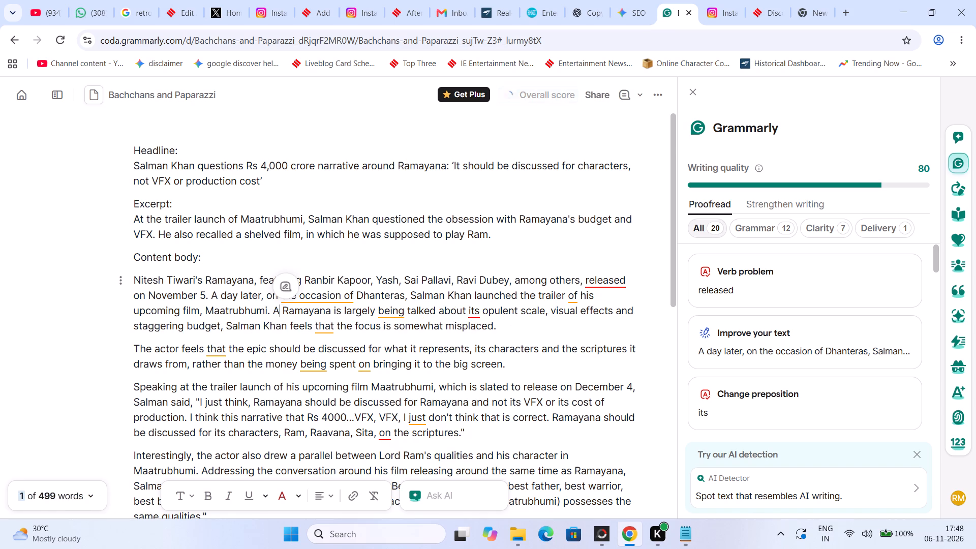
Accept the preposition suggestion that inserts "for" before "its opulent scale".
{"action": "left_click", "coordinate": [473, 313]}
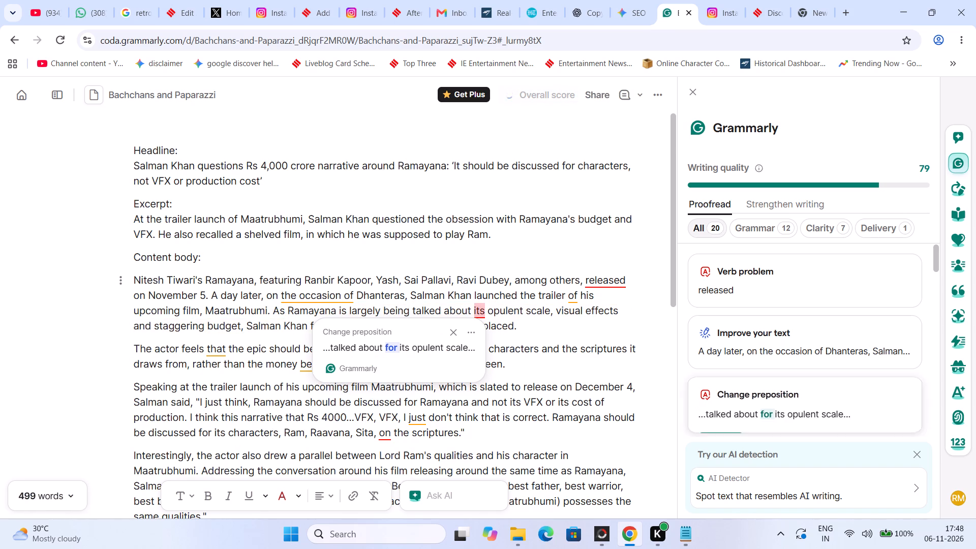
{"action": "left_click", "coordinate": [443, 344]}
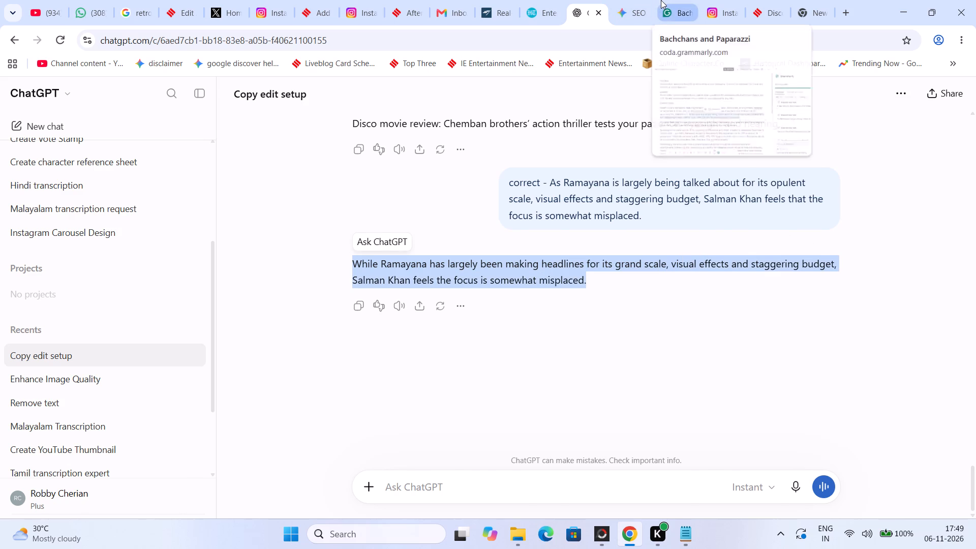
{"action": "right_click", "coordinate": [330, 317]}
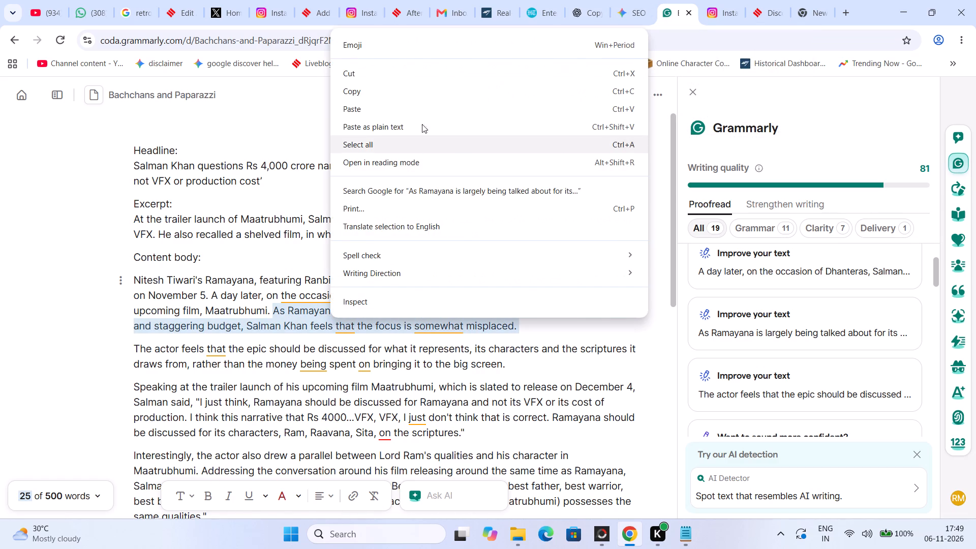
{"action": "left_click", "coordinate": [421, 126]}
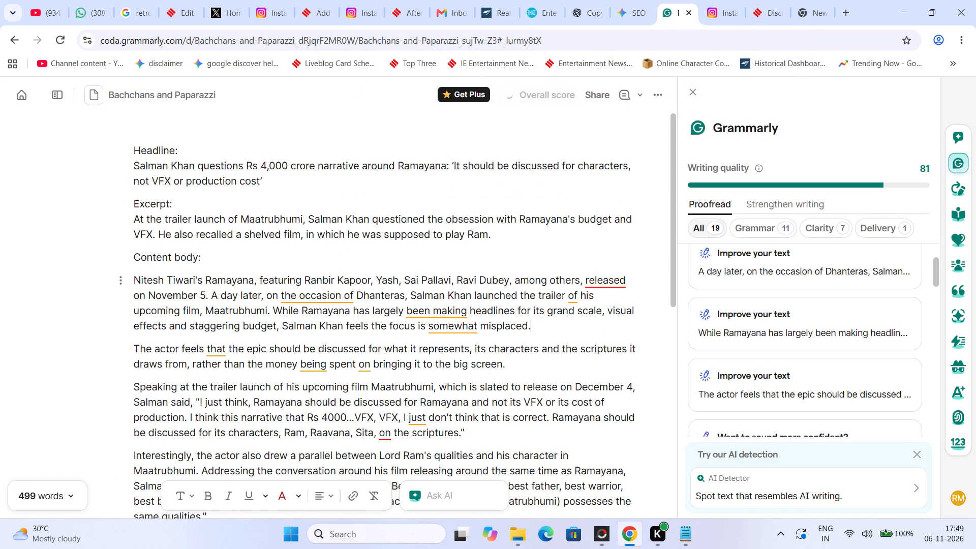
Delete "Khan" from "Salman Khan feels the focus" in the first body paragraph.
{"action": "left_click_drag", "start_coordinate": [319, 320], "coordinate": [341, 322]}
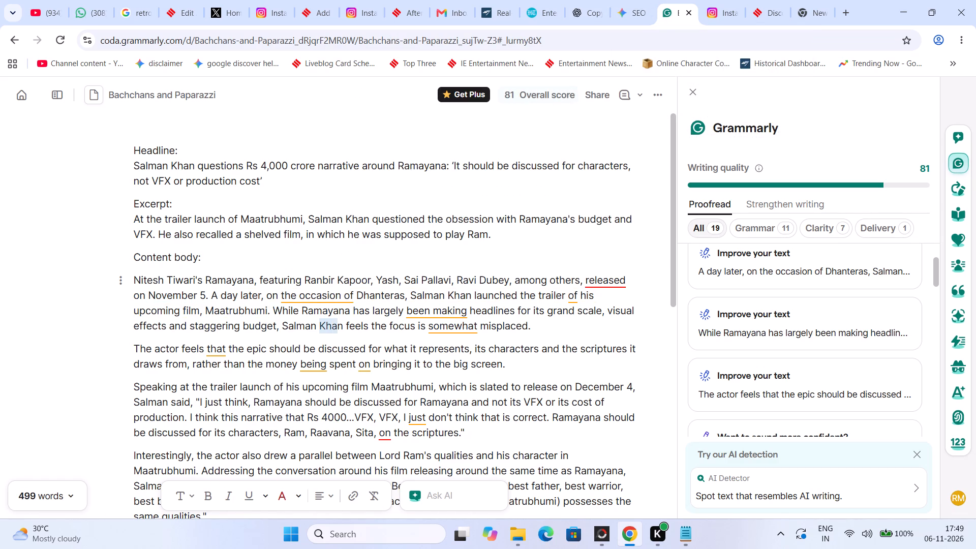
{"action": "left_click_drag", "start_coordinate": [341, 322], "coordinate": [347, 322]}
{"action": "key", "text": "BackSpace"}
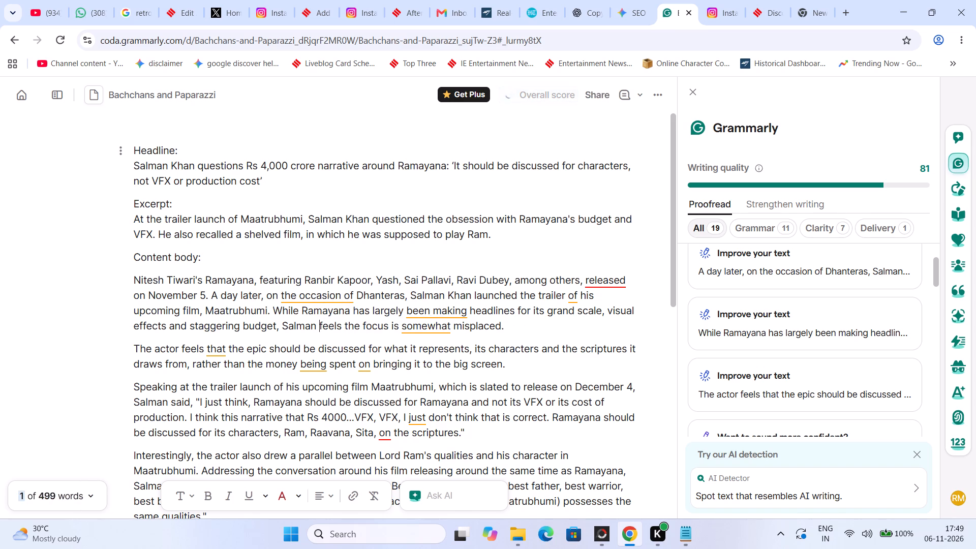
Read through the second body paragraph, which begins "The actor feels that the epic should be discussed", checking its wording.
{"action": "key", "text": "Down"}
{"action": "key", "text": "Down"}
{"action": "key", "text": "Up"}
{"action": "key", "text": "Right"}
{"action": "key", "text": "Right"}
{"action": "key", "text": "Right"}
{"action": "key", "text": "Right"}
{"action": "key", "text": "Right"}
{"action": "key", "text": "Right"}
{"action": "key", "text": "Right"}
{"action": "key", "text": "Right"}
{"action": "key", "text": "Right"}
{"action": "key", "text": "Right"}
{"action": "key", "text": "Right"}
{"action": "key", "text": "Right"}
{"action": "key", "text": "Right"}
{"action": "key", "text": "Right"}
{"action": "key", "text": "Right"}
{"action": "key", "text": "Right"}
{"action": "key", "text": "Right"}
{"action": "key", "text": "Right"}
{"action": "key", "text": "Right"}
{"action": "key", "text": "Right"}
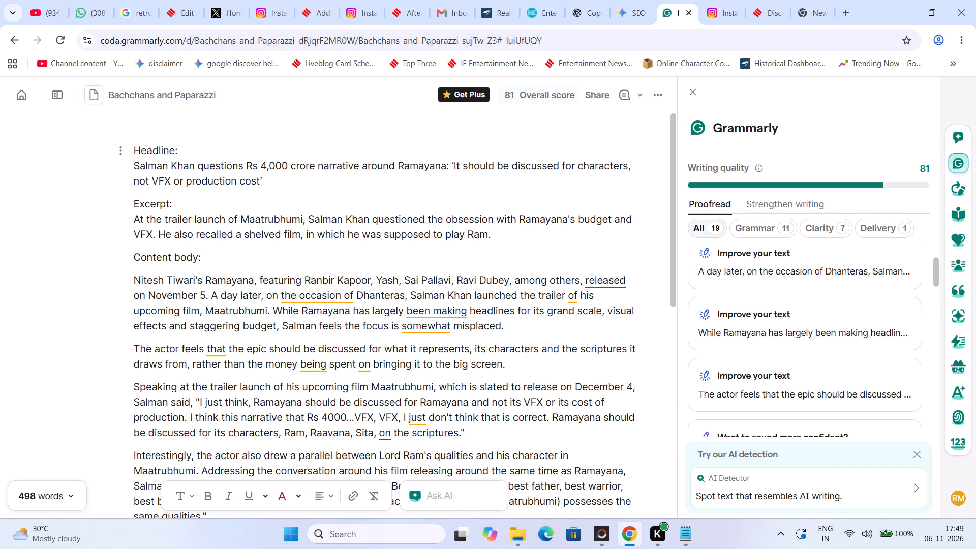
{"action": "key", "text": "Right"}
{"action": "key", "text": "Right"}
{"action": "key", "text": "Right"}
{"action": "key", "text": "Right"}
{"action": "key", "text": "Right"}
{"action": "key", "text": "Right"}
{"action": "key", "text": "Right"}
{"action": "key", "text": "Right"}
{"action": "key", "text": "Right"}
{"action": "key", "text": "Right"}
{"action": "key", "text": "Right"}
{"action": "key", "text": "Right"}
{"action": "key", "text": "Right"}
{"action": "key", "text": "Right"}
{"action": "key", "text": "Right"}
{"action": "key", "text": "Right"}
{"action": "key", "text": "Right"}
{"action": "key", "text": "Right"}
{"action": "key", "text": "Right"}
{"action": "key", "text": "Right"}
{"action": "key", "text": "Right"}
{"action": "key", "text": "Right"}
{"action": "key", "text": "Right"}
{"action": "key", "text": "Right"}
{"action": "key", "text": "Right"}
{"action": "key", "text": "Right"}
{"action": "key", "text": "Right"}
{"action": "key", "text": "Right"}
{"action": "key", "text": "Right"}
{"action": "key", "text": "Right"}
{"action": "key", "text": "Right"}
{"action": "key", "text": "Right"}
{"action": "key", "text": "Right"}
{"action": "key", "text": "Right"}
Delete "his upcoming film" before "Maatrubhumi" in the opening sentence of the third body paragraph.
{"action": "key", "text": "Right"}
{"action": "key", "text": "Right"}
{"action": "key", "text": "Right"}
{"action": "key", "text": "Right"}
{"action": "key", "text": "Right"}
{"action": "key", "text": "Right"}
{"action": "key", "text": "Right"}
{"action": "key", "text": "Right"}
{"action": "key", "text": "Right"}
{"action": "key", "text": "Right"}
{"action": "key", "text": "Right"}
{"action": "key", "text": "Right"}
{"action": "key", "text": "Right"}
{"action": "key", "text": "Right"}
{"action": "key", "text": "Right"}
{"action": "key", "text": "Right"}
{"action": "key", "text": "Right"}
{"action": "key", "text": "Right"}
{"action": "key", "text": "Right"}
{"action": "key", "text": "Right"}
{"action": "key", "text": "Right"}
{"action": "key", "text": "Right"}
{"action": "key", "text": "Right"}
{"action": "key", "text": "Right"}
{"action": "key", "text": "BackSpace"}
{"action": "key", "text": "BackSpace"}
{"action": "key", "text": "BackSpace"}
{"action": "key", "text": "BackSpace"}
{"action": "key", "text": "BackSpace"}
{"action": "key", "text": "BackSpace"}
{"action": "key", "text": "BackSpace"}
{"action": "key", "text": "BackSpace"}
{"action": "key", "text": "BackSpace"}
{"action": "key", "text": "BackSpace"}
{"action": "key", "text": "BackSpace"}
{"action": "key", "text": "BackSpace"}
{"action": "key", "text": "BackSpace"}
{"action": "key", "text": "BackSpace"}
{"action": "key", "text": "BackSpace"}
{"action": "key", "text": "BackSpace"}
{"action": "key", "text": "BackSpace"}
{"action": "key", "text": "BackSpace"}
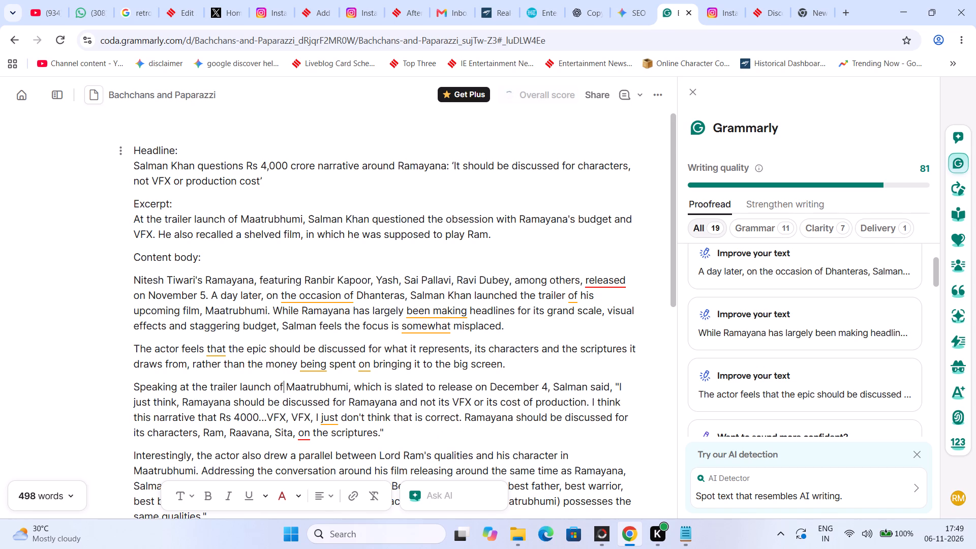
Add "Khan" after "Salman" before "said" in the third body paragraph.
{"action": "key", "text": "Right"}
{"action": "key", "text": "Right"}
{"action": "key", "text": "Right"}
{"action": "key", "text": "Right"}
{"action": "key", "text": "Right"}
{"action": "key", "text": "Right"}
{"action": "key", "text": "Right"}
{"action": "key", "text": "Right"}
{"action": "key", "text": "Right"}
{"action": "key", "text": "Right"}
{"action": "key", "text": "Right"}
{"action": "key", "text": "Right"}
{"action": "key", "text": "Right"}
{"action": "key", "text": "Right"}
{"action": "key", "text": "Right"}
{"action": "key", "text": "Right"}
{"action": "key", "text": "Right"}
{"action": "key", "text": "Right"}
{"action": "key", "text": "Right"}
{"action": "key", "text": "Right"}
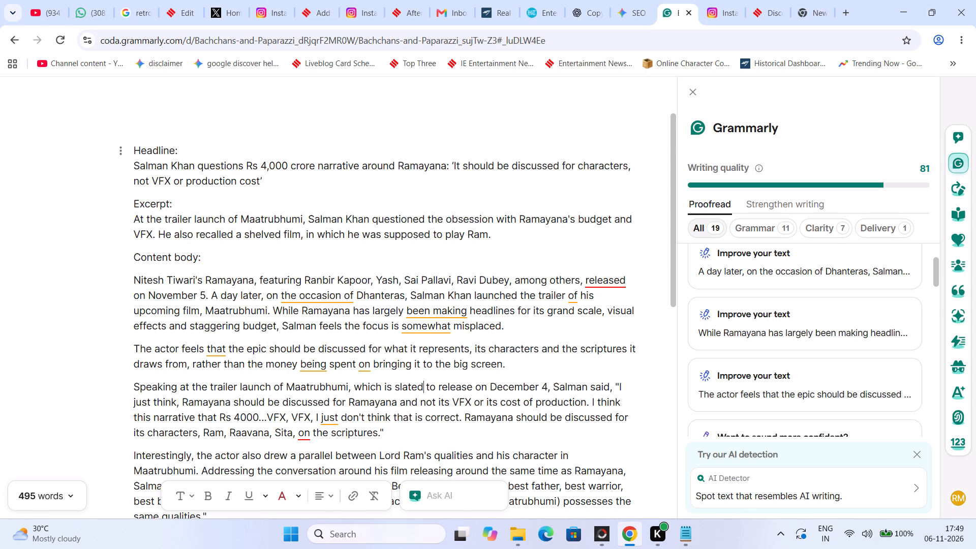
{"action": "key", "text": "Right"}
{"action": "key", "text": "Right"}
{"action": "key", "text": "space"}
{"action": "type", "text": "k"}
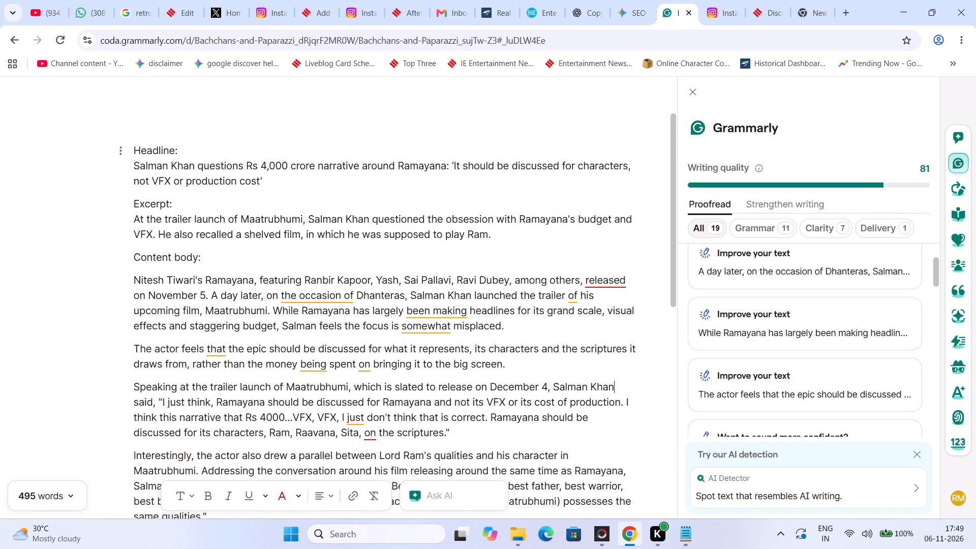
Remove the comma after "I just think" in the quote in the third body paragraph.
{"action": "key", "text": "Right"}
{"action": "key", "text": "Right"}
{"action": "key", "text": "Right"}
{"action": "key", "text": "Right"}
{"action": "key", "text": "Right"}
{"action": "key", "text": "Right"}
{"action": "key", "text": "Right"}
{"action": "key", "text": "Right"}
{"action": "key", "text": "Right"}
{"action": "key", "text": "Right"}
{"action": "key", "text": "Right"}
{"action": "key", "text": "Right"}
{"action": "key", "text": "Right"}
{"action": "key", "text": "Right"}
{"action": "key", "text": "Right"}
{"action": "key", "text": "Right"}
{"action": "key", "text": "Right"}
{"action": "key", "text": "Right"}
{"action": "key", "text": "Right"}
{"action": "key", "text": "Right"}
{"action": "key", "text": "Right"}
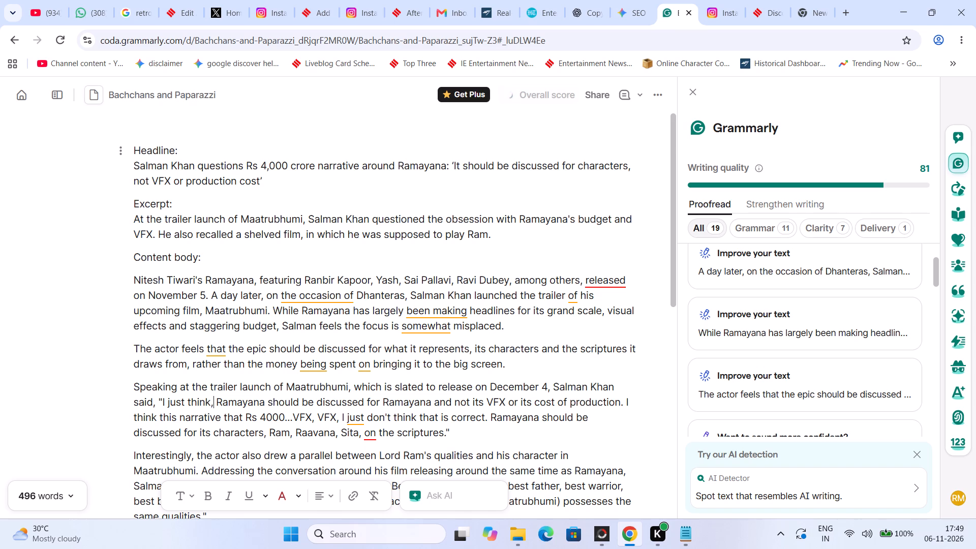
{"action": "key", "text": "Right"}
{"action": "key", "text": "BackSpace"}
{"action": "key", "text": "BackSpace"}
{"action": "key", "text": "space"}
Correct the spelling of "Raavana" to "Ravana" in the third body paragraph's quote.
{"action": "key", "text": "Right"}
{"action": "key", "text": "Right"}
{"action": "key", "text": "Right"}
{"action": "key", "text": "Right"}
{"action": "key", "text": "Right"}
{"action": "key", "text": "Right"}
{"action": "key", "text": "Right"}
{"action": "key", "text": "Right"}
{"action": "key", "text": "Right"}
{"action": "key", "text": "Right"}
{"action": "key", "text": "Right"}
{"action": "key", "text": "Right"}
{"action": "key", "text": "Right"}
{"action": "key", "text": "Right"}
{"action": "key", "text": "Right"}
{"action": "key", "text": "Right"}
{"action": "key", "text": "Right"}
{"action": "key", "text": "Right"}
{"action": "key", "text": "Right"}
{"action": "key", "text": "Right"}
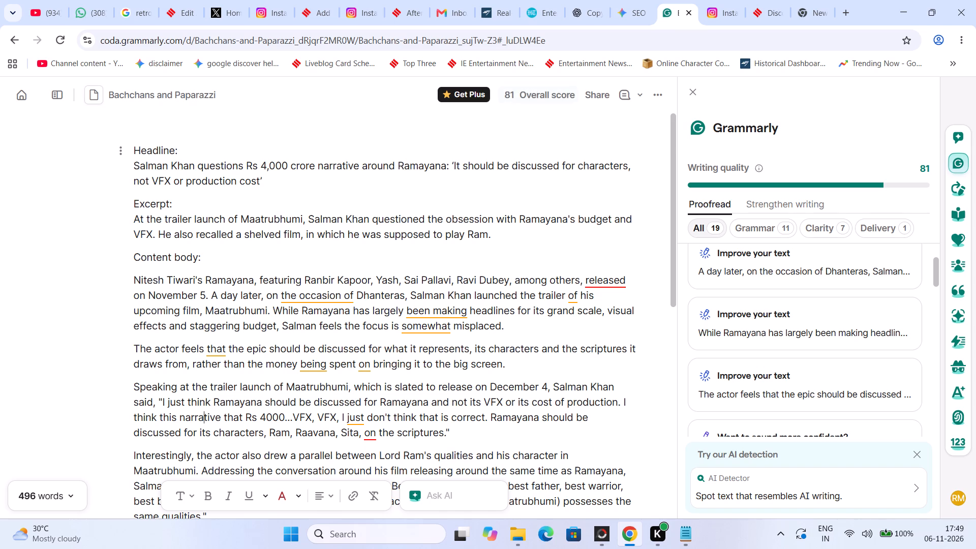
{"action": "key", "text": "Right"}
{"action": "key", "text": "Right"}
{"action": "key", "text": "Right"}
{"action": "key", "text": "Right"}
{"action": "key", "text": "Right"}
{"action": "key", "text": "Right"}
{"action": "key", "text": "Right"}
{"action": "key", "text": "Right"}
{"action": "key", "text": "Right"}
{"action": "key", "text": "Right"}
{"action": "key", "text": "Right"}
{"action": "key", "text": "Right"}
{"action": "key", "text": "Right"}
{"action": "key", "text": "Right"}
{"action": "key", "text": "Right"}
{"action": "key", "text": "Right"}
{"action": "key", "text": "Right"}
{"action": "key", "text": "Right"}
{"action": "key", "text": "Right"}
{"action": "key", "text": "Right"}
{"action": "key", "text": "Right"}
{"action": "key", "text": "Right"}
{"action": "key", "text": "Right"}
{"action": "key", "text": "Right"}
{"action": "key", "text": "Right"}
{"action": "key", "text": "Right"}
{"action": "key", "text": "Right"}
{"action": "key", "text": "Right"}
{"action": "key", "text": "Right"}
{"action": "key", "text": "Right"}
{"action": "key", "text": "Right"}
{"action": "key", "text": "Right"}
{"action": "key", "text": "Right"}
{"action": "key", "text": "BackSpace"}
Check the remaining wording of the third body paragraph's quote and look over the paragraphs that follow it.
{"action": "key", "text": "Right"}
{"action": "key", "text": "Right"}
{"action": "key", "text": "Right"}
{"action": "key", "text": "Right"}
{"action": "key", "text": "Right"}
{"action": "key", "text": "Right"}
{"action": "key", "text": "Right"}
{"action": "key", "text": "Right"}
{"action": "key", "text": "Right"}
{"action": "key", "text": "Right"}
{"action": "key", "text": "Right"}
{"action": "key", "text": "Right"}
{"action": "key", "text": "Right"}
{"action": "key", "text": "Right"}
{"action": "key", "text": "Right"}
{"action": "key", "text": "Right"}
{"action": "key", "text": "Right"}
{"action": "key", "text": "Right"}
{"action": "key", "text": "Right"}
{"action": "key", "text": "Right"}
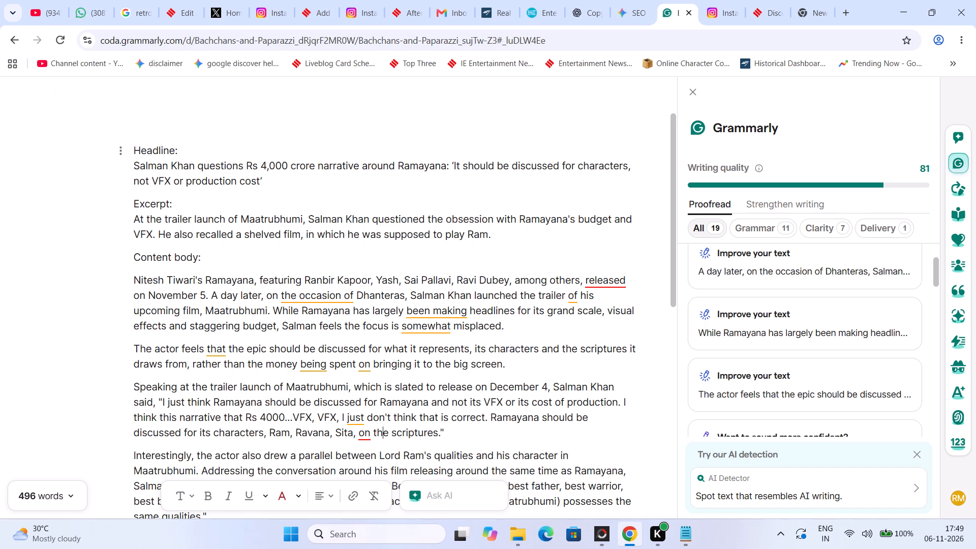
{"action": "key", "text": "Down"}
{"action": "key", "text": "Down"}
{"action": "key", "text": "Down"}
{"action": "key", "text": "Down"}
{"action": "key", "text": "Up"}
{"action": "key", "text": "Up"}
{"action": "key", "text": "Up"}
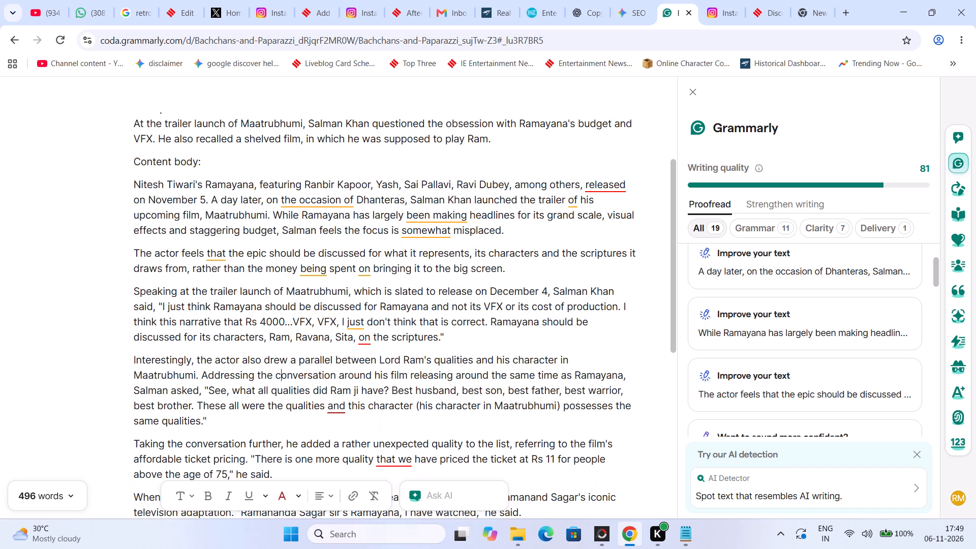
{"action": "key", "text": "Up"}
Insert a comma after "These all were the qualities" in the fourth body paragraph's quote.
{"action": "key", "text": "Down"}
{"action": "key", "text": "Right"}
{"action": "key", "text": "Right"}
{"action": "key", "text": "Right"}
{"action": "key", "text": "Right"}
{"action": "key", "text": "Right"}
{"action": "key", "text": "Right"}
{"action": "key", "text": "Right"}
{"action": "key", "text": "Right"}
{"action": "key", "text": "Right"}
{"action": "key", "text": "Right"}
{"action": "key", "text": "Right"}
{"action": "key", "text": "Right"}
{"action": "key", "text": "Right"}
{"action": "key", "text": "Right"}
{"action": "key", "text": "Right"}
{"action": "key", "text": "Right"}
{"action": "key", "text": "Right"}
{"action": "key", "text": "Right"}
{"action": "key", "text": "Right"}
{"action": "key", "text": "Right"}
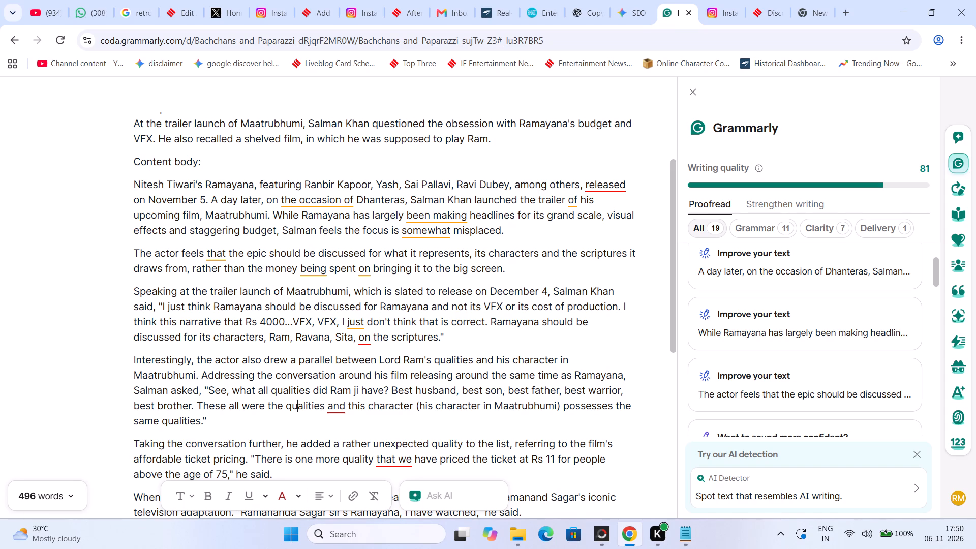
{"action": "key", "text": "Right"}
{"action": "key", "text": "period"}
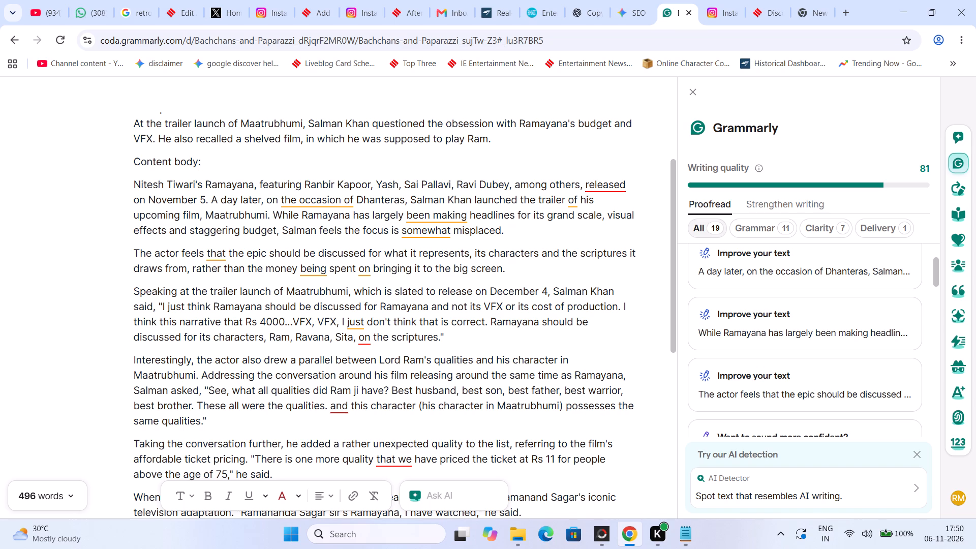
{"action": "key", "text": "BackSpace"}
{"action": "key", "text": "comma"}
Read through the fifth body paragraph, which begins "Taking the conversation further", checking its wording about the ticket pricing.
{"action": "key", "text": "Down"}
{"action": "key", "text": "Right"}
{"action": "key", "text": "Right"}
{"action": "key", "text": "Right"}
{"action": "key", "text": "Right"}
{"action": "key", "text": "Right"}
{"action": "key", "text": "Right"}
{"action": "key", "text": "Right"}
{"action": "key", "text": "Right"}
{"action": "key", "text": "Right"}
{"action": "key", "text": "Right"}
{"action": "key", "text": "Right"}
{"action": "key", "text": "Right"}
{"action": "key", "text": "Right"}
{"action": "key", "text": "Right"}
{"action": "key", "text": "Right"}
{"action": "key", "text": "Right"}
{"action": "key", "text": "Right"}
{"action": "key", "text": "Right"}
{"action": "key", "text": "Right"}
{"action": "key", "text": "Right"}
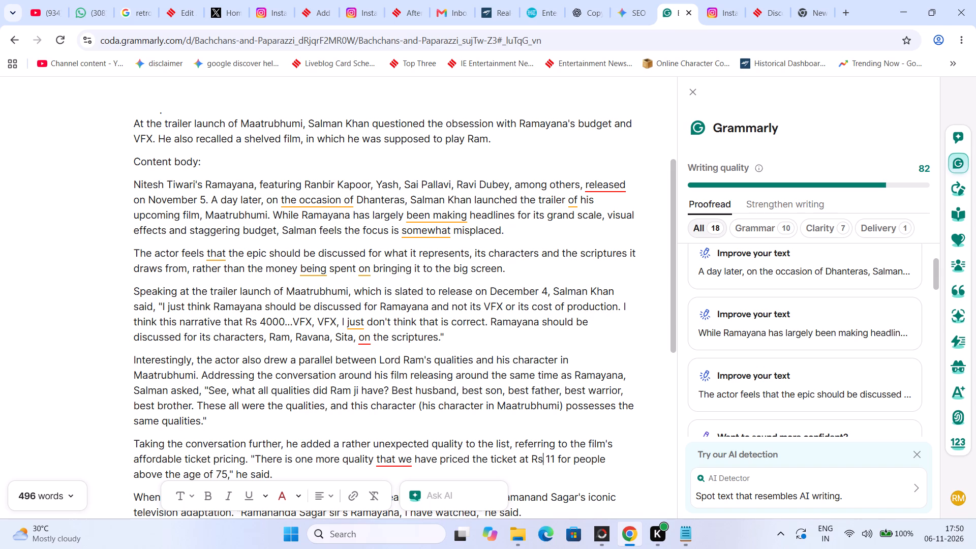
{"action": "key", "text": "Down"}
{"action": "key", "text": "Down"}
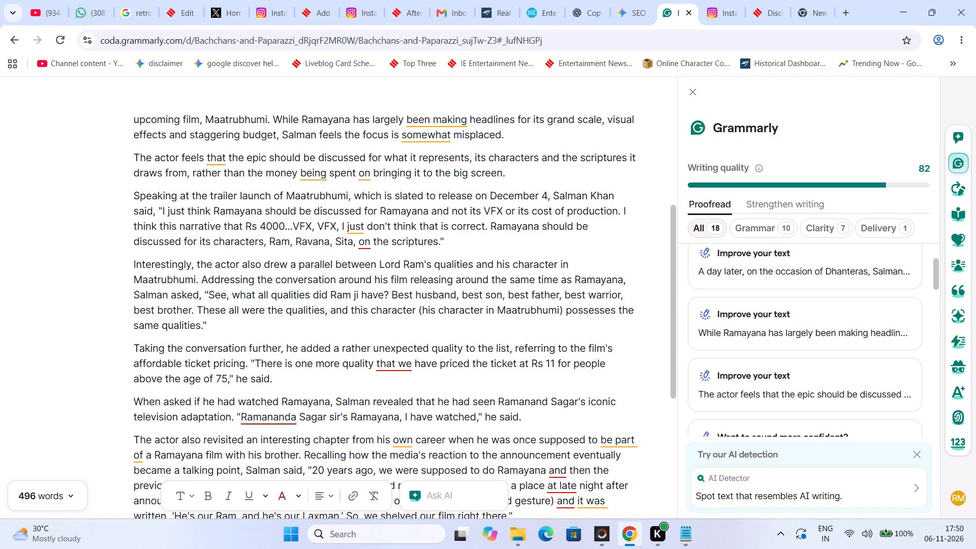
Delete the whole paragraph about the film's ticket pricing, which begins "Taking the conversation further".
{"action": "triple_click", "coordinate": [339, 344]}
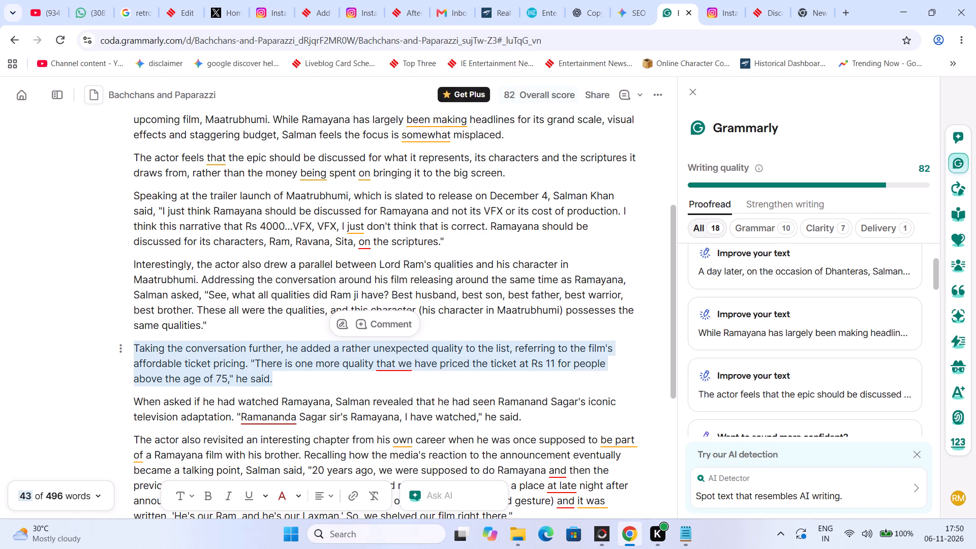
{"action": "key", "text": "BackSpace"}
{"action": "key", "text": "BackSpace"}
Read through the paragraph about Ramanand Sagar's television adaptation and the opening of the one about Salman's shelved Ramayana film, checking the wording.
{"action": "key", "text": "Right"}
{"action": "key", "text": "Right"}
{"action": "key", "text": "Right"}
{"action": "key", "text": "Right"}
{"action": "key", "text": "Right"}
{"action": "key", "text": "Right"}
{"action": "key", "text": "Right"}
{"action": "key", "text": "Right"}
{"action": "key", "text": "Right"}
{"action": "key", "text": "Right"}
{"action": "key", "text": "Right"}
{"action": "key", "text": "Right"}
{"action": "key", "text": "Right"}
{"action": "key", "text": "Right"}
{"action": "key", "text": "Right"}
{"action": "key", "text": "Right"}
{"action": "key", "text": "Right"}
{"action": "key", "text": "Right"}
{"action": "key", "text": "Right"}
{"action": "key", "text": "Right"}
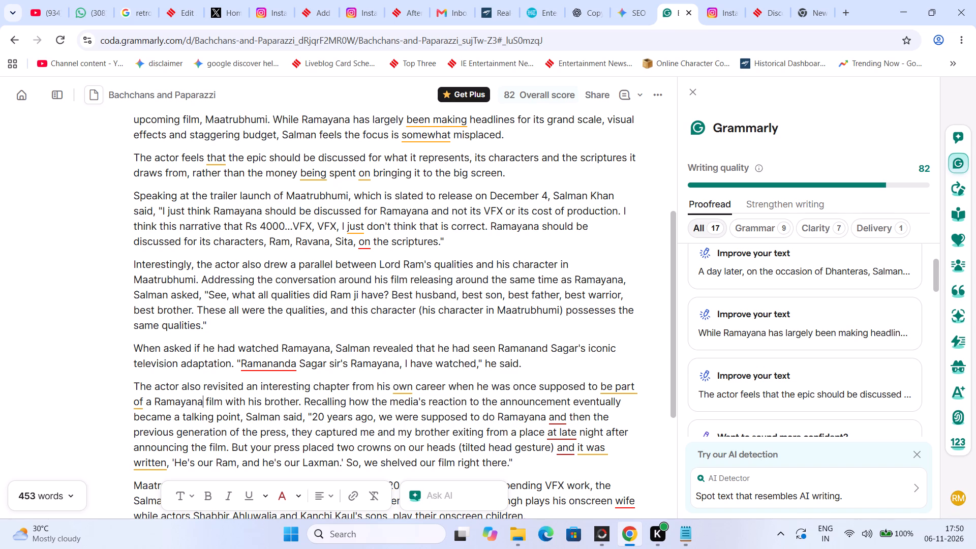
{"action": "key", "text": "Left"}
{"action": "key", "text": "Left"}
{"action": "key", "text": "Left"}
{"action": "key", "text": "Left"}
{"action": "key", "text": "Right"}
{"action": "key", "text": "Right"}
{"action": "key", "text": "Right"}
{"action": "key", "text": "Right"}
{"action": "key", "text": "Right"}
{"action": "key", "text": "Right"}
{"action": "key", "text": "Right"}
{"action": "key", "text": "Right"}
{"action": "key", "text": "Right"}
{"action": "key", "text": "Right"}
{"action": "key", "text": "Right"}
{"action": "key", "text": "Right"}
{"action": "key", "text": "Right"}
{"action": "key", "text": "Right"}
{"action": "key", "text": "Right"}
{"action": "key", "text": "Right"}
{"action": "key", "text": "Right"}
{"action": "key", "text": "Right"}
{"action": "key", "text": "Right"}
{"action": "key", "text": "Right"}
Replace "The actor" with "Salman Khan" at the start of the paragraph about revisiting an interesting chapter from his career.
{"action": "key", "text": "Up"}
{"action": "key", "text": "Up"}
{"action": "key", "text": "Up"}
{"action": "key", "text": "Right"}
{"action": "key", "text": "Right"}
{"action": "key", "text": "Right"}
{"action": "key", "text": "Right"}
{"action": "key", "text": "Right"}
{"action": "key", "text": "Right"}
{"action": "key", "text": "Right"}
{"action": "key", "text": "Right"}
{"action": "key", "text": "Right"}
{"action": "key", "text": "Right"}
{"action": "key", "text": "BackSpace"}
{"action": "key", "text": "BackSpace"}
{"action": "key", "text": "BackSpace"}
{"action": "key", "text": "BackSpace"}
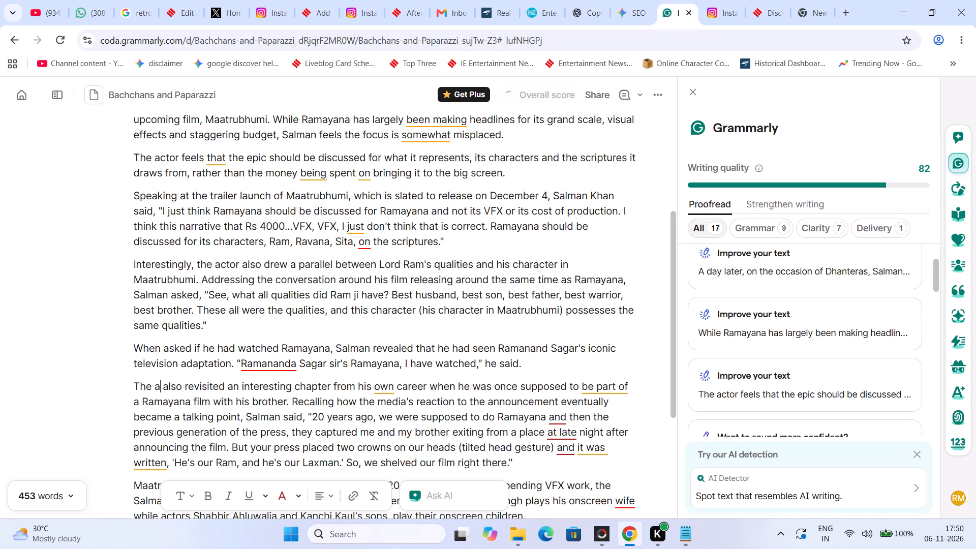
{"action": "key", "text": "BackSpace"}
{"action": "key", "text": "BackSpace"}
{"action": "key", "text": "BackSpace"}
{"action": "key", "text": "BackSpace"}
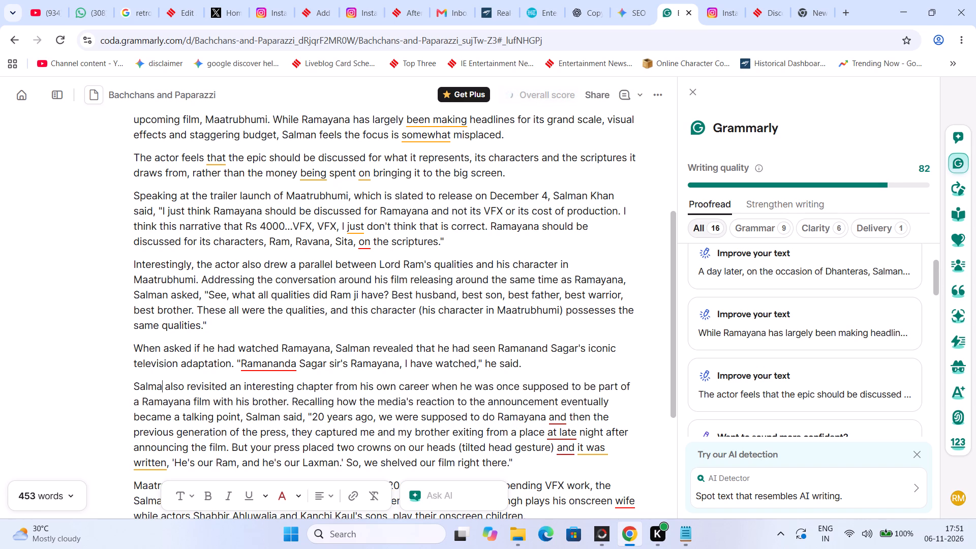
Read through the rest of the paragraph about the shelved Ramayana film, checking the wording of Salman's quote.
{"action": "key", "text": "Right"}
{"action": "key", "text": "Right"}
{"action": "key", "text": "Right"}
{"action": "key", "text": "Right"}
{"action": "key", "text": "Right"}
{"action": "key", "text": "Right"}
{"action": "key", "text": "Right"}
{"action": "key", "text": "Right"}
{"action": "key", "text": "Right"}
{"action": "key", "text": "Right"}
{"action": "key", "text": "Right"}
{"action": "key", "text": "Right"}
{"action": "key", "text": "Right"}
{"action": "key", "text": "Right"}
{"action": "key", "text": "Right"}
{"action": "key", "text": "Right"}
{"action": "key", "text": "Right"}
{"action": "key", "text": "Right"}
{"action": "key", "text": "Right"}
{"action": "key", "text": "Right"}
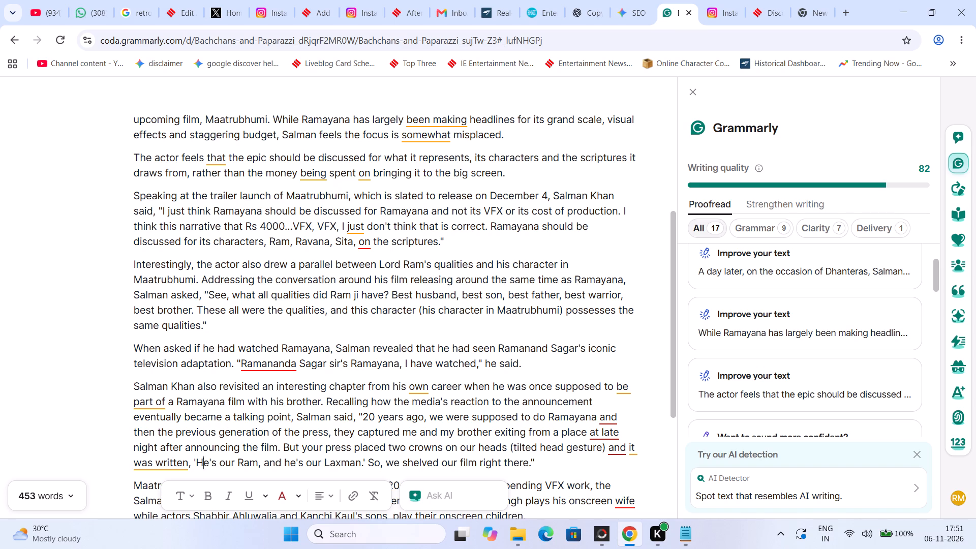
Read through the closing paragraph about Maatrubhumi's release date, pending VFX work and cast, checking the wording.
{"action": "key", "text": "Down"}
{"action": "key", "text": "Down"}
{"action": "key", "text": "Down"}
{"action": "key", "text": "Down"}
{"action": "key", "text": "Down"}
{"action": "key", "text": "Up"}
{"action": "key", "text": "Up"}
{"action": "key", "text": "Up"}
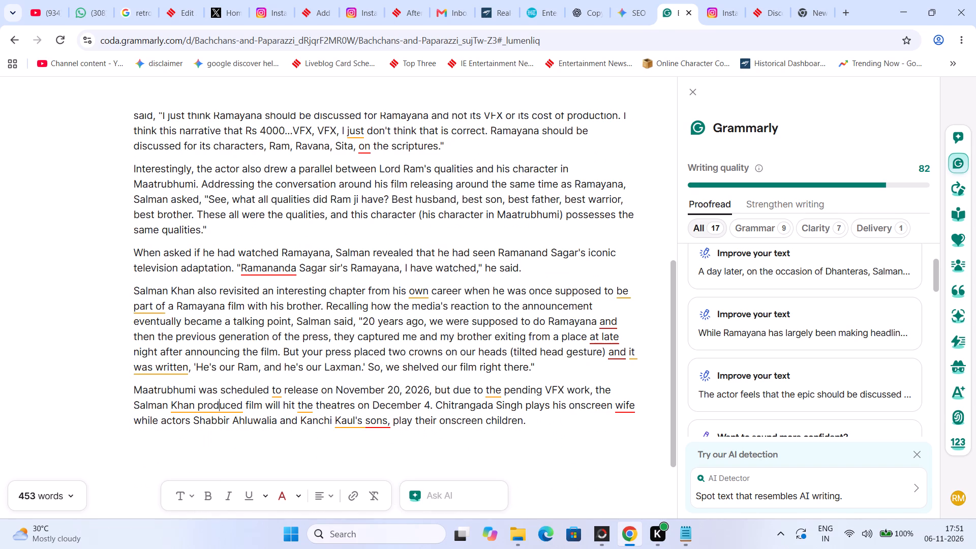
{"action": "key", "text": "Up"}
{"action": "key", "text": "Up"}
{"action": "key", "text": "Down"}
{"action": "key", "text": "Left"}
{"action": "key", "text": "Left"}
{"action": "key", "text": "Left"}
{"action": "key", "text": "Left"}
{"action": "key", "text": "Left"}
{"action": "key", "text": "Left"}
{"action": "key", "text": "Left"}
{"action": "key", "text": "Left"}
{"action": "key", "text": "Left"}
{"action": "key", "text": "Left"}
{"action": "key", "text": "Left"}
{"action": "key", "text": "Left"}
{"action": "key", "text": "Left"}
{"action": "key", "text": "Left"}
{"action": "key", "text": "Left"}
{"action": "key", "text": "Right"}
{"action": "key", "text": "Right"}
{"action": "key", "text": "Right"}
{"action": "key", "text": "Right"}
{"action": "key", "text": "Right"}
{"action": "key", "text": "Right"}
{"action": "key", "text": "Right"}
{"action": "key", "text": "Right"}
{"action": "key", "text": "Right"}
{"action": "key", "text": "Right"}
{"action": "key", "text": "Right"}
{"action": "key", "text": "Right"}
{"action": "key", "text": "Right"}
{"action": "key", "text": "Right"}
{"action": "key", "text": "Right"}
{"action": "key", "text": "Right"}
{"action": "key", "text": "Right"}
{"action": "key", "text": "Right"}
{"action": "key", "text": "Right"}
{"action": "key", "text": "Right"}
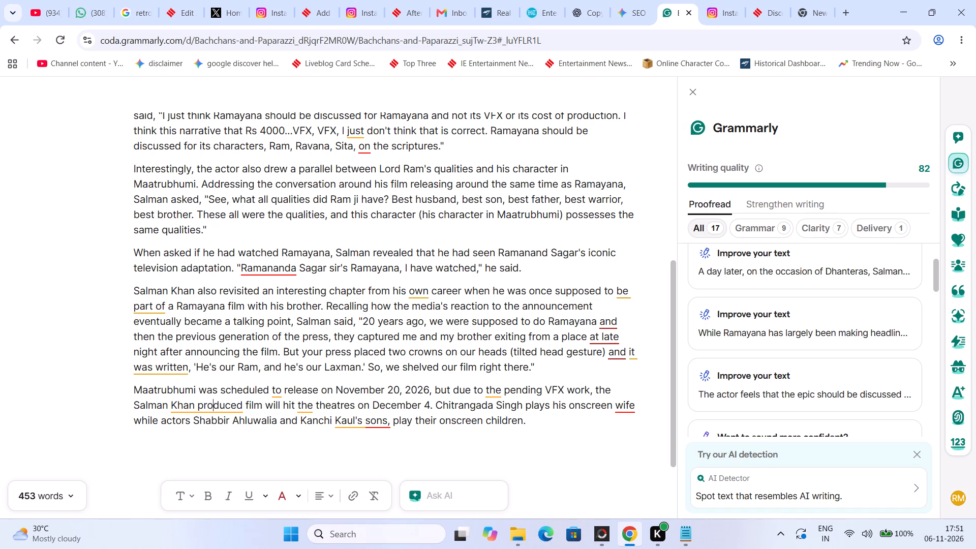
{"action": "key", "text": "Up"}
{"action": "key", "text": "Left"}
{"action": "key", "text": "Left"}
{"action": "key", "text": "Left"}
{"action": "key", "text": "Left"}
{"action": "key", "text": "Left"}
{"action": "key", "text": "Left"}
{"action": "key", "text": "Left"}
{"action": "key", "text": "Left"}
{"action": "key", "text": "Left"}
{"action": "key", "text": "Left"}
{"action": "key", "text": "Left"}
{"action": "key", "text": "Left"}
{"action": "key", "text": "Left"}
{"action": "key", "text": "Left"}
{"action": "key", "text": "Left"}
{"action": "key", "text": "Left"}
{"action": "key", "text": "Left"}
{"action": "key", "text": "Left"}
{"action": "key", "text": "Left"}
{"action": "key", "text": "Left"}
{"action": "key", "text": "Right"}
{"action": "key", "text": "Right"}
{"action": "key", "text": "Right"}
{"action": "key", "text": "Right"}
{"action": "key", "text": "Right"}
{"action": "key", "text": "Right"}
{"action": "key", "text": "Right"}
{"action": "key", "text": "Right"}
{"action": "key", "text": "Right"}
{"action": "key", "text": "Right"}
{"action": "key", "text": "Right"}
{"action": "key", "text": "Right"}
{"action": "key", "text": "Right"}
{"action": "key", "text": "Right"}
{"action": "key", "text": "Right"}
{"action": "key", "text": "Right"}
{"action": "key", "text": "Right"}
{"action": "key", "text": "Right"}
{"action": "key", "text": "Right"}
{"action": "key", "text": "Right"}
{"action": "key", "text": "Right"}
{"action": "key", "text": "Right"}
{"action": "key", "text": "Right"}
{"action": "key", "text": "Right"}
{"action": "key", "text": "Right"}
{"action": "key", "text": "Right"}
{"action": "key", "text": "Right"}
{"action": "key", "text": "Right"}
{"action": "key", "text": "Right"}
{"action": "key", "text": "Right"}
{"action": "key", "text": "Right"}
{"action": "key", "text": "Right"}
{"action": "key", "text": "Right"}
{"action": "key", "text": "Right"}
{"action": "key", "text": "Right"}
{"action": "key", "text": "Right"}
{"action": "key", "text": "Right"}
{"action": "key", "text": "Right"}
{"action": "key", "text": "Right"}
{"action": "key", "text": "Right"}
Change "Salman Khan produced film" to "Salman Khan-backed film" in the closing paragraph about Maatrubhumi's release.
{"action": "key", "text": "Left"}
{"action": "key", "text": "Left"}
{"action": "key", "text": "BackSpace"}
{"action": "key", "text": "BackSpace"}
{"action": "key", "text": "BackSpace"}
{"action": "key", "text": "BackSpace"}
{"action": "key", "text": "BackSpace"}
{"action": "key", "text": "BackSpace"}
{"action": "key", "text": "BackSpace"}
{"action": "key", "text": "BackSpace"}
{"action": "key", "text": "BackSpace"}
{"action": "key", "text": "BackSpace"}
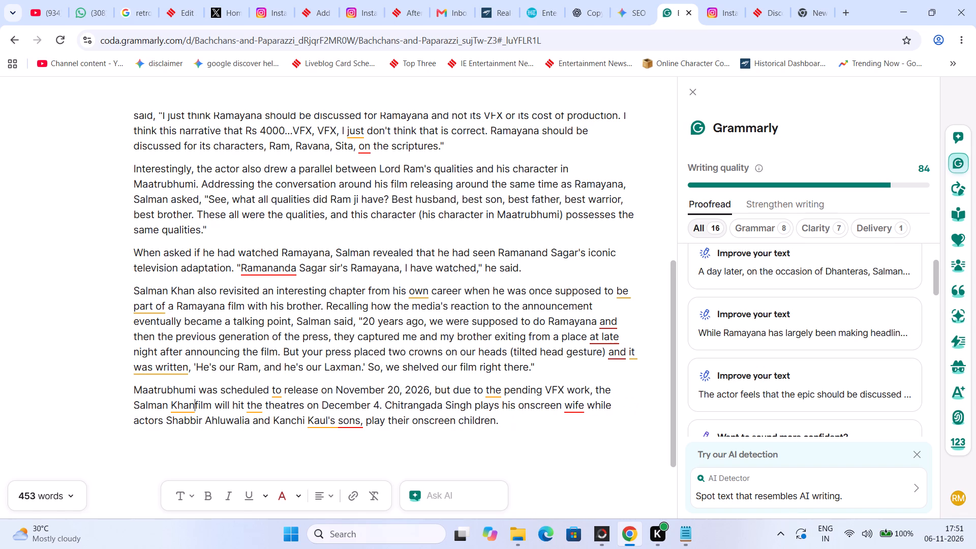
{"action": "key", "text": "minus"}
{"action": "type", "text": "backed"}
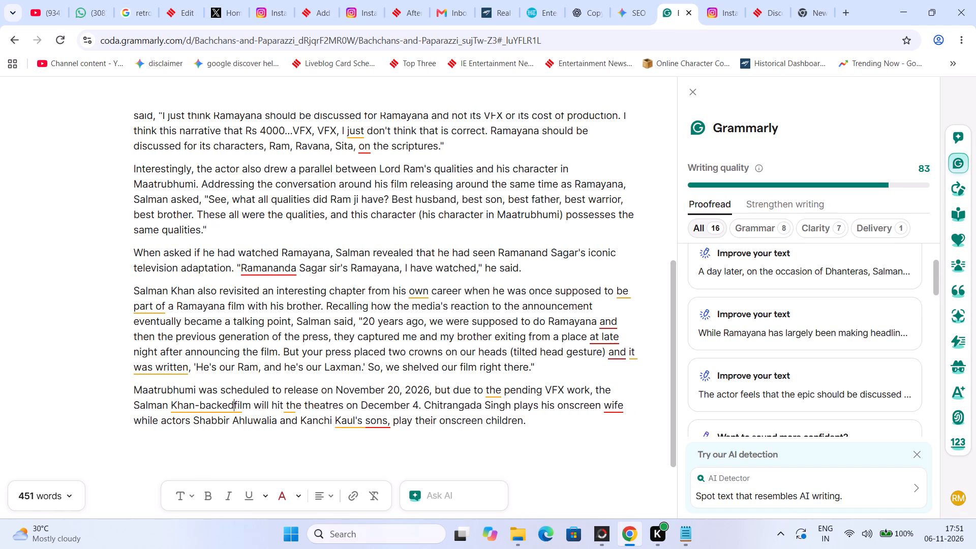
{"action": "key", "text": "space"}
Delete the word "the" before "theatres on December 4" in the closing paragraph.
{"action": "key", "text": "Right"}
{"action": "key", "text": "Right"}
{"action": "key", "text": "Right"}
{"action": "key", "text": "Right"}
{"action": "key", "text": "Right"}
{"action": "key", "text": "Right"}
{"action": "key", "text": "Right"}
{"action": "key", "text": "Right"}
{"action": "key", "text": "Right"}
{"action": "key", "text": "Right"}
{"action": "key", "text": "Right"}
{"action": "key", "text": "Right"}
{"action": "key", "text": "Right"}
{"action": "key", "text": "Right"}
{"action": "key", "text": "Right"}
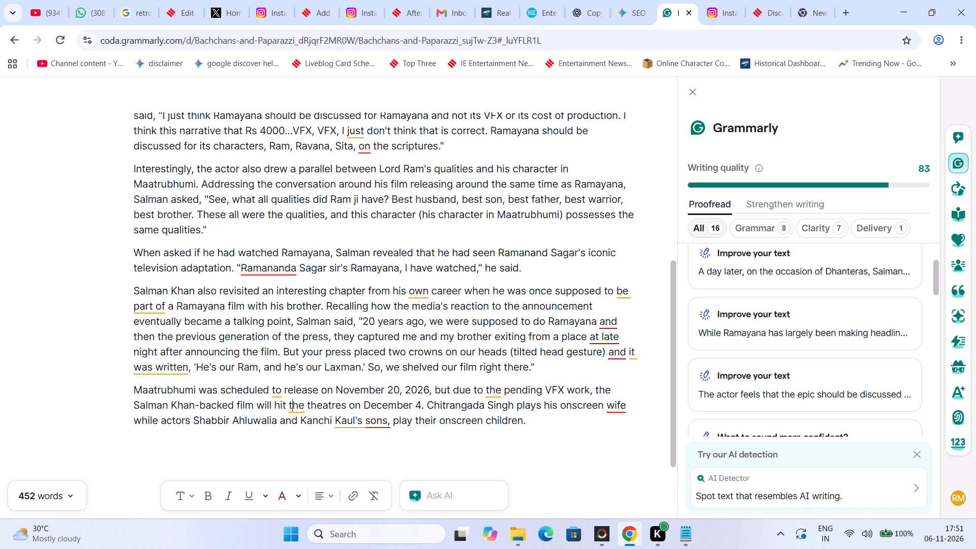
{"action": "key", "text": "Right"}
{"action": "key", "text": "Right"}
{"action": "key", "text": "Right"}
{"action": "key", "text": "BackSpace"}
{"action": "key", "text": "BackSpace"}
{"action": "key", "text": "BackSpace"}
{"action": "key", "text": "BackSpace"}
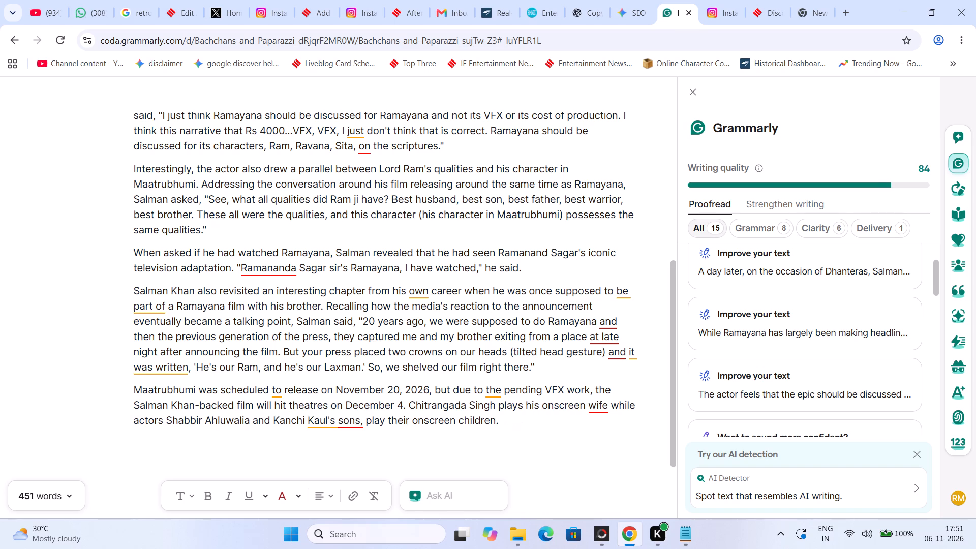
Delete the article's last sentence about the cast, which begins "Chitrangada Singh plays his onscreen wife".
{"action": "left_click_drag", "start_coordinate": [513, 433], "coordinate": [408, 402]}
{"action": "key", "text": "BackSpace"}
{"action": "key", "text": "BackSpace"}
Bring up the Chartbeat real-time dashboard for the entertainment section of indianexpress.com.
{"action": "left_click", "coordinate": [493, 0]}
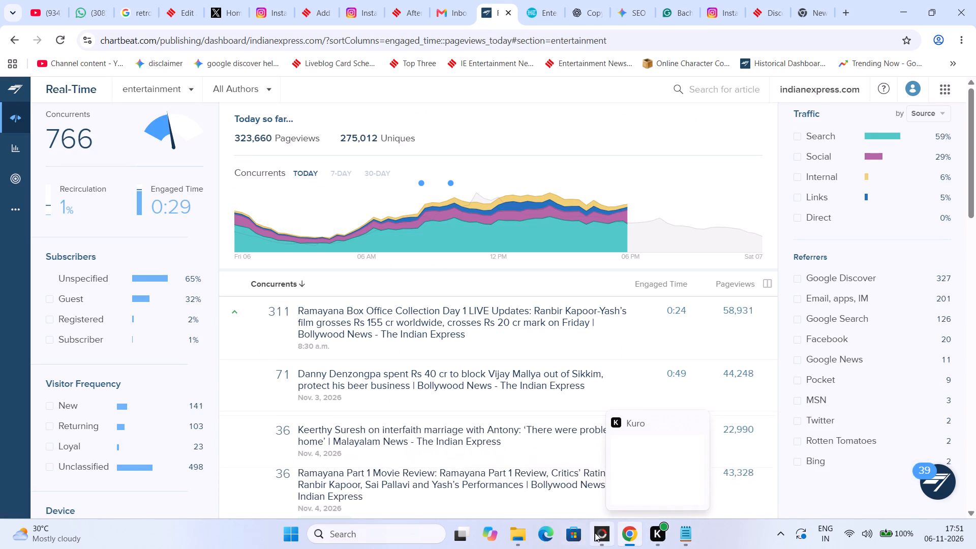
Switch to PhotoScape X and open the Collage workspace.
{"action": "left_click", "coordinate": [598, 533]}
{"action": "left_click", "coordinate": [175, 23]}
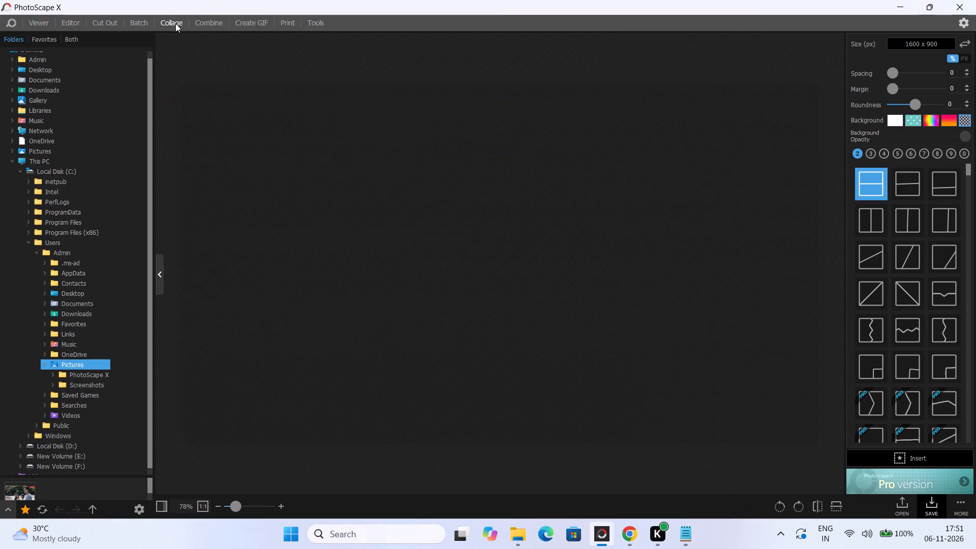
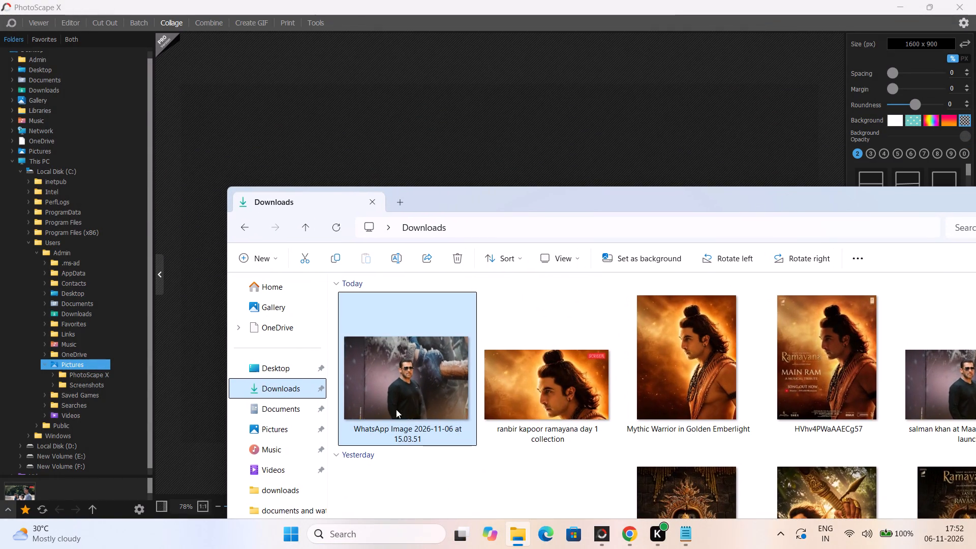
Fill the collage's left cell with the Downloads image "WhatsApp Image 2026-11-06 at 15.03.51" and the right cell with "Mythic Warrior in Golden Emberlight".
{"action": "left_click_drag", "start_coordinate": [394, 394], "coordinate": [233, 142]}
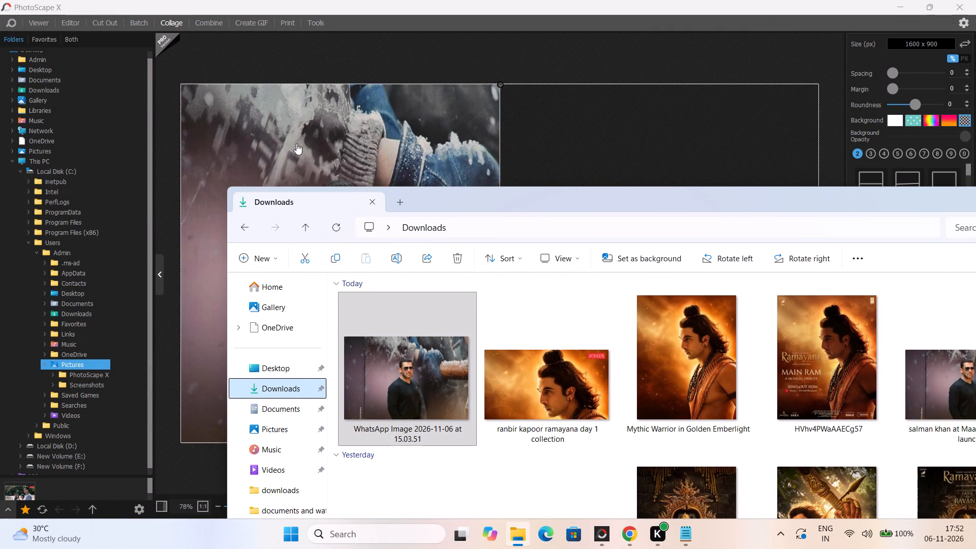
{"action": "left_click", "coordinate": [296, 143]}
{"action": "left_click_drag", "start_coordinate": [330, 190], "coordinate": [331, 117]}
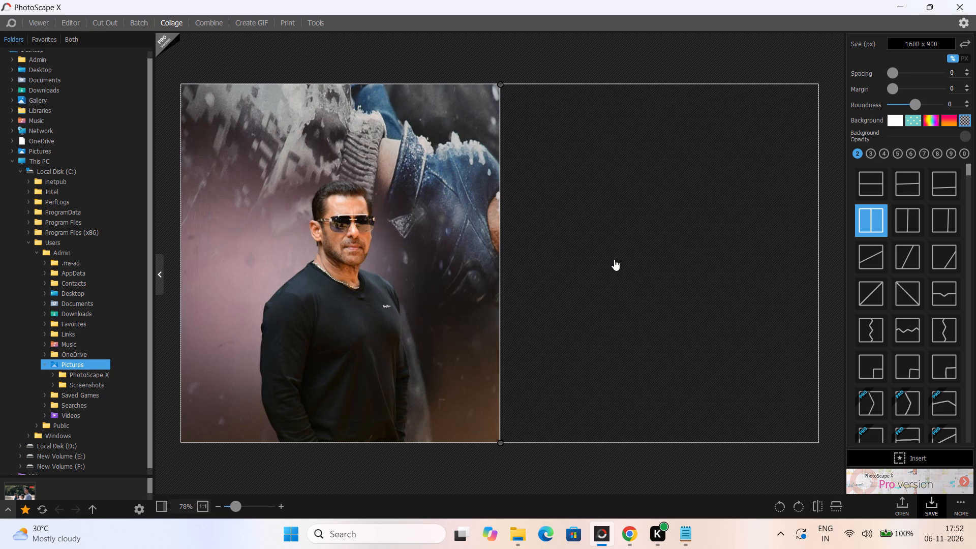
{"action": "left_click", "coordinate": [512, 526]}
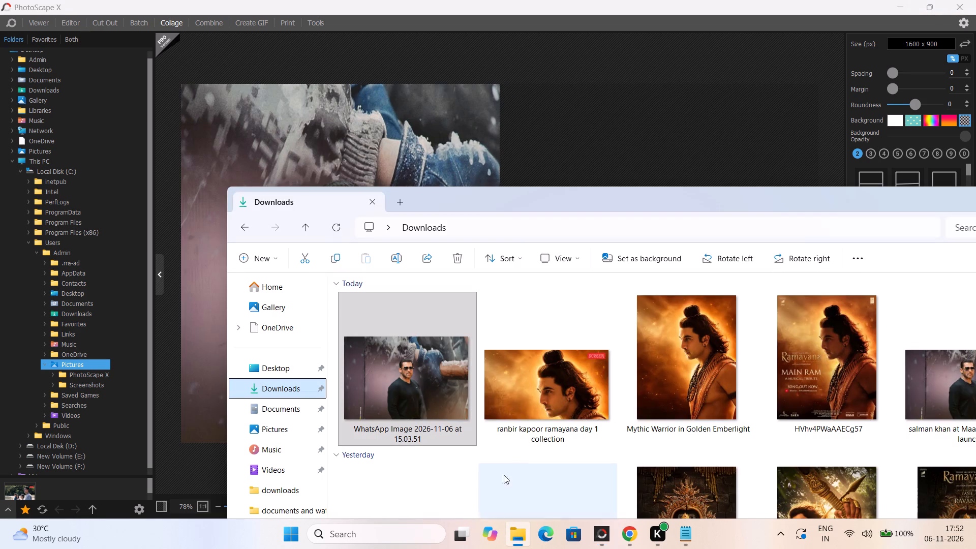
{"action": "left_click_drag", "start_coordinate": [648, 350], "coordinate": [605, 138]}
{"action": "left_click_drag", "start_coordinate": [585, 127], "coordinate": [550, 199]}
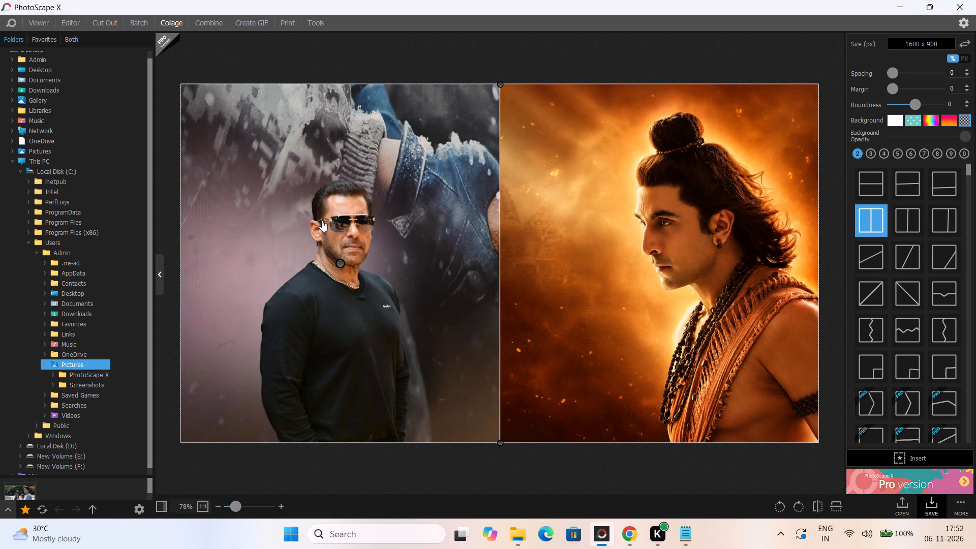
Enlarge the Salman Khan photo within the left collage cell so his head and upper body fill more of the frame.
{"action": "left_click", "coordinate": [321, 221]}
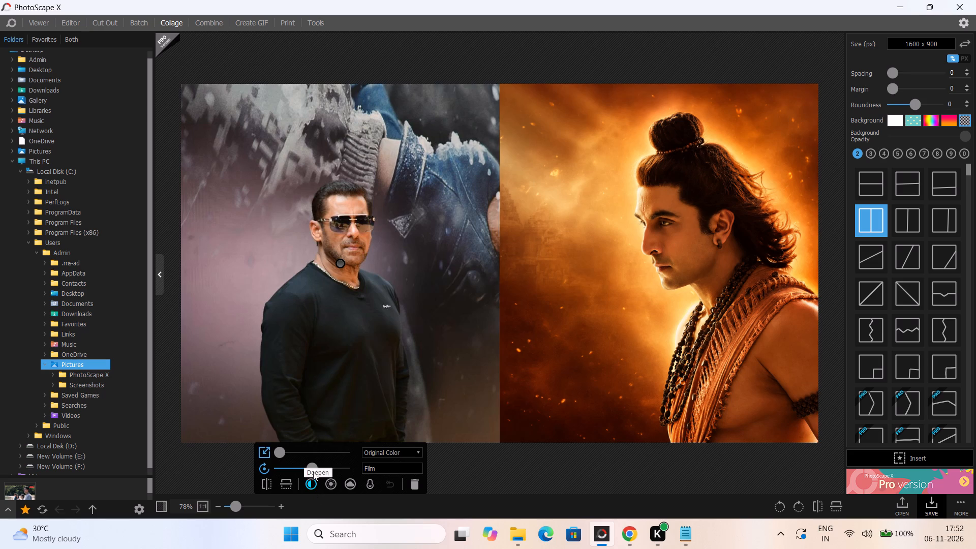
{"action": "left_click", "coordinate": [317, 467]}
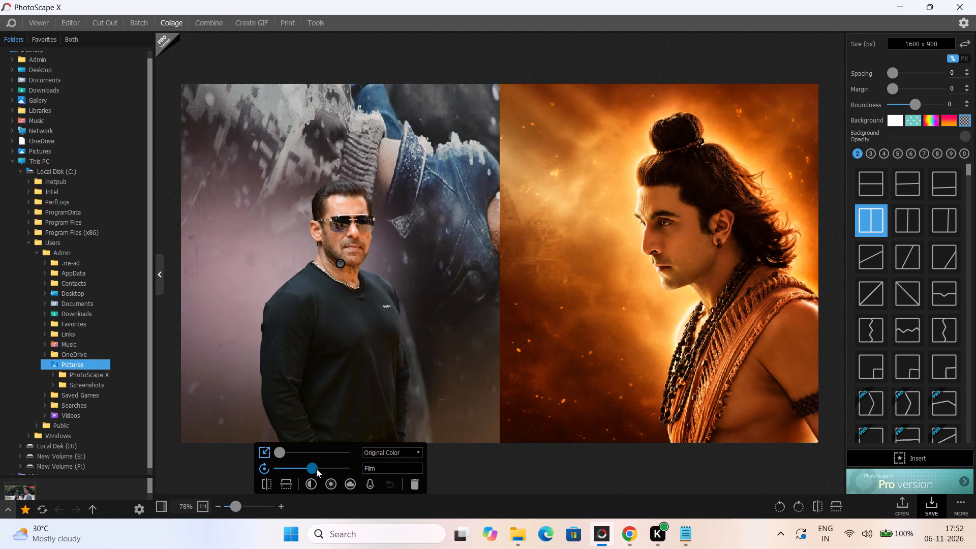
{"action": "left_click_drag", "start_coordinate": [281, 452], "coordinate": [336, 453]}
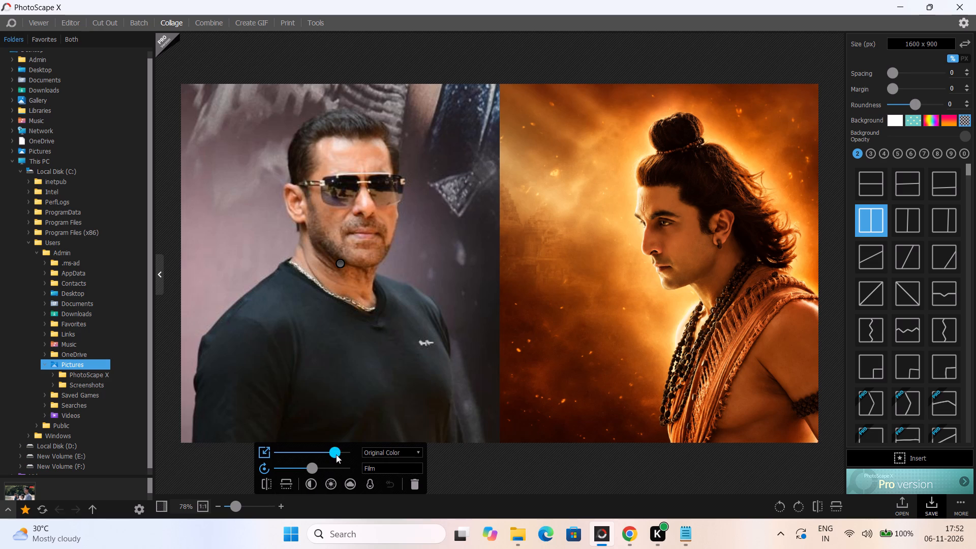
{"action": "left_click_drag", "start_coordinate": [332, 454], "coordinate": [309, 456]}
{"action": "left_click", "coordinate": [571, 77]}
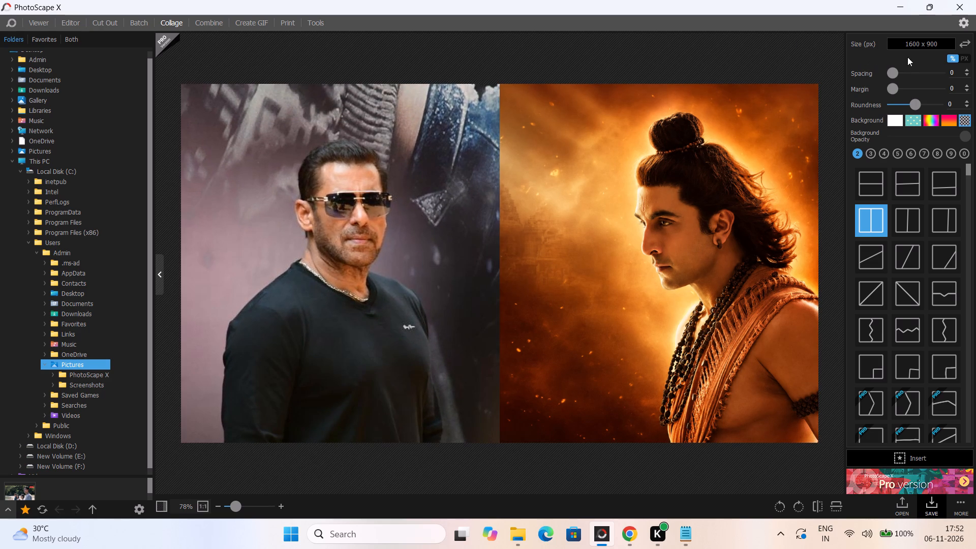
Insert the "SCREEN Logo" image from the documents and watermarks folder onto the collage.
{"action": "left_click", "coordinate": [922, 457]}
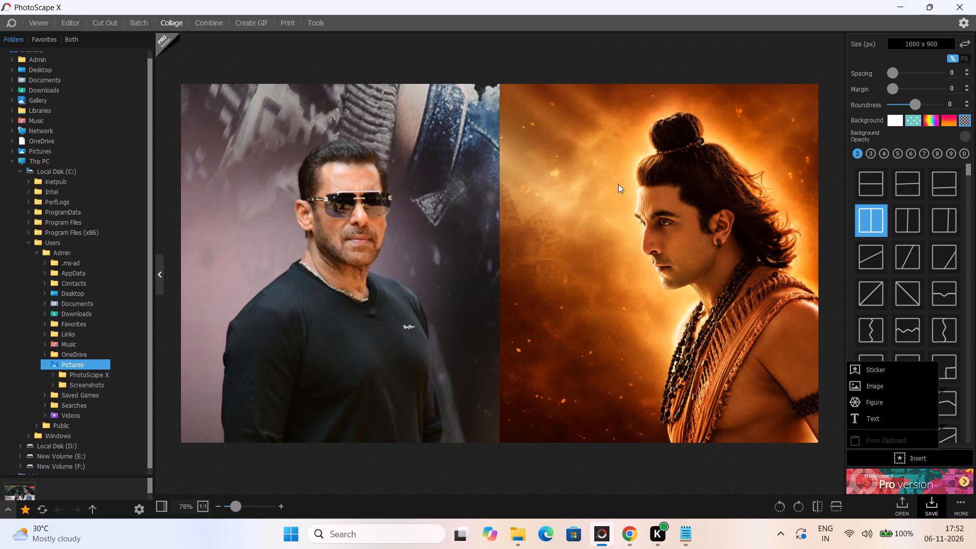
{"action": "left_click_drag", "start_coordinate": [921, 372], "coordinate": [917, 392]}
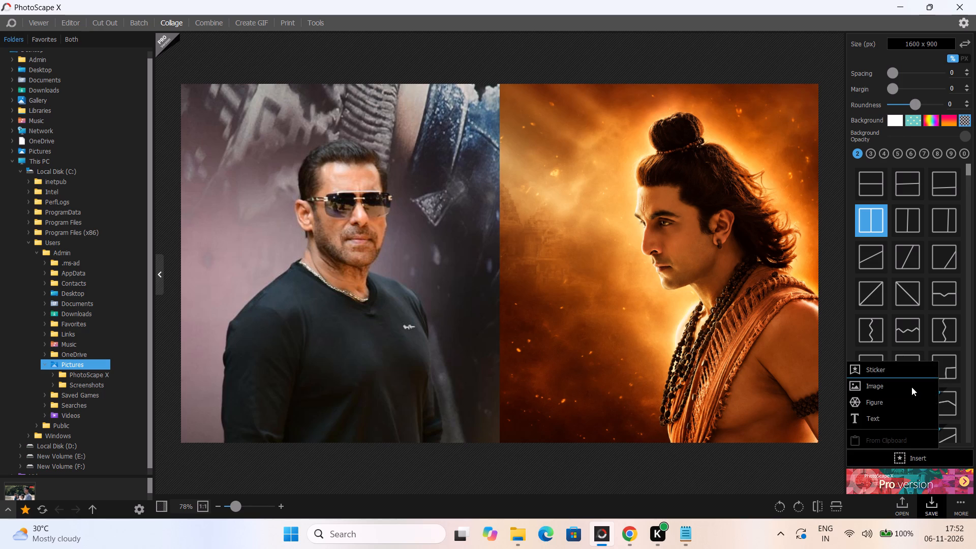
{"action": "left_click", "coordinate": [911, 387]}
{"action": "scroll", "coordinate": [373, 207], "scroll_direction": "down", "scroll_amount": 3}
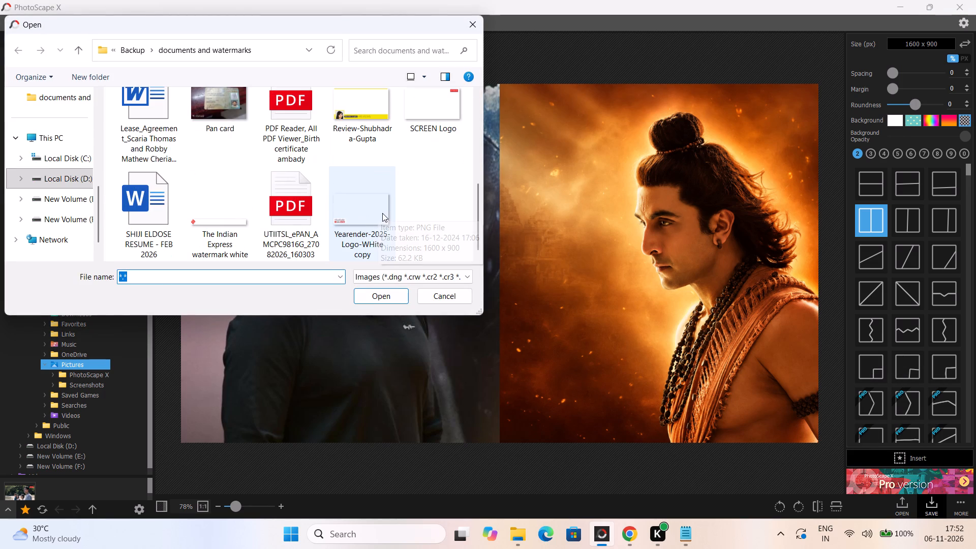
{"action": "left_click", "coordinate": [441, 116]}
{"action": "key", "text": "Return"}
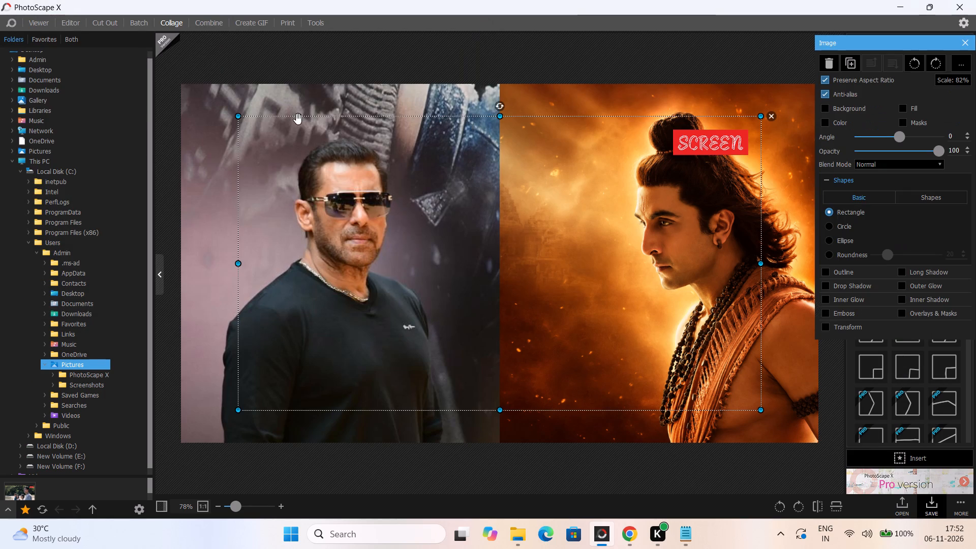
Scale the SCREEN logo overlay to cover the full collage area, corner to corner, with its aspect ratio preserved.
{"action": "left_click_drag", "start_coordinate": [237, 117], "coordinate": [185, 97]}
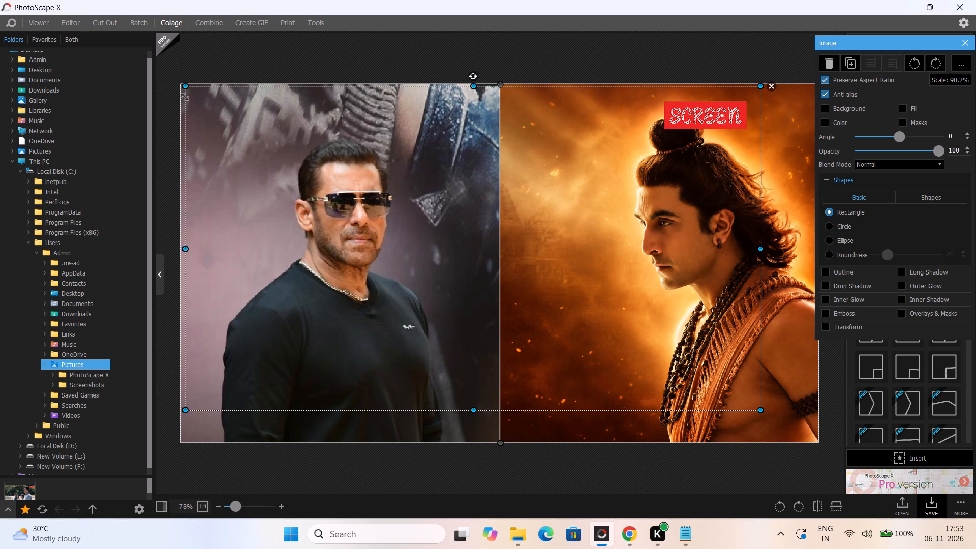
{"action": "left_click_drag", "start_coordinate": [185, 97], "coordinate": [182, 97]}
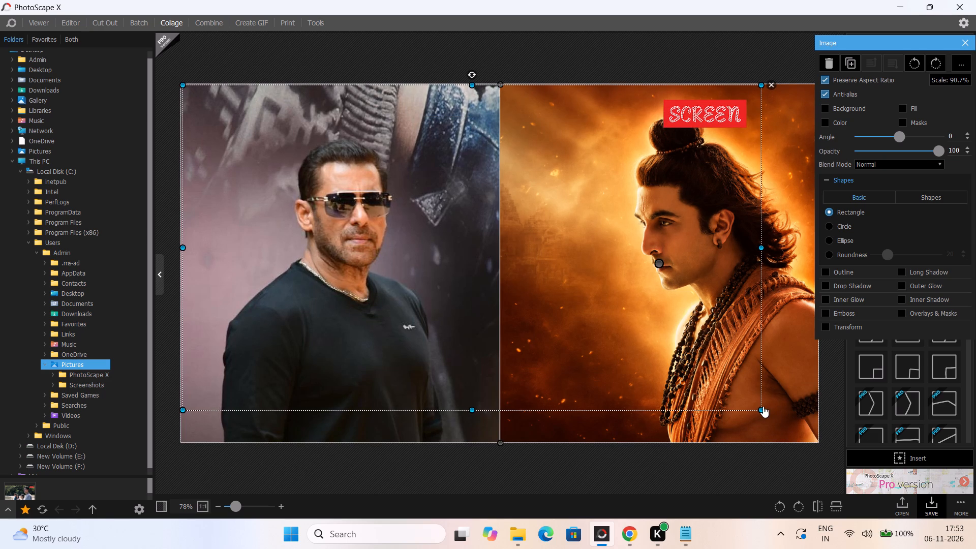
{"action": "left_click_drag", "start_coordinate": [762, 408], "coordinate": [815, 439]}
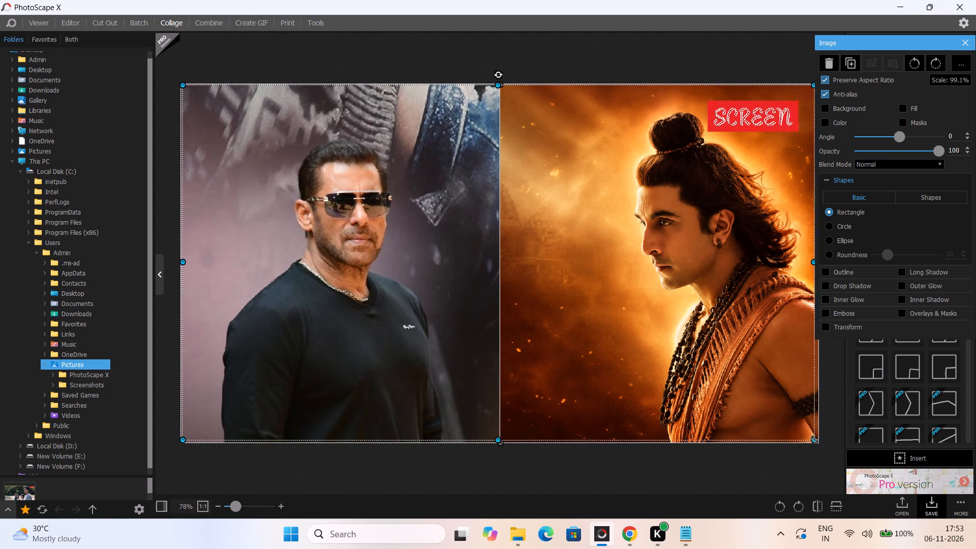
{"action": "left_click_drag", "start_coordinate": [815, 439], "coordinate": [819, 442]}
{"action": "left_click", "coordinate": [808, 472]}
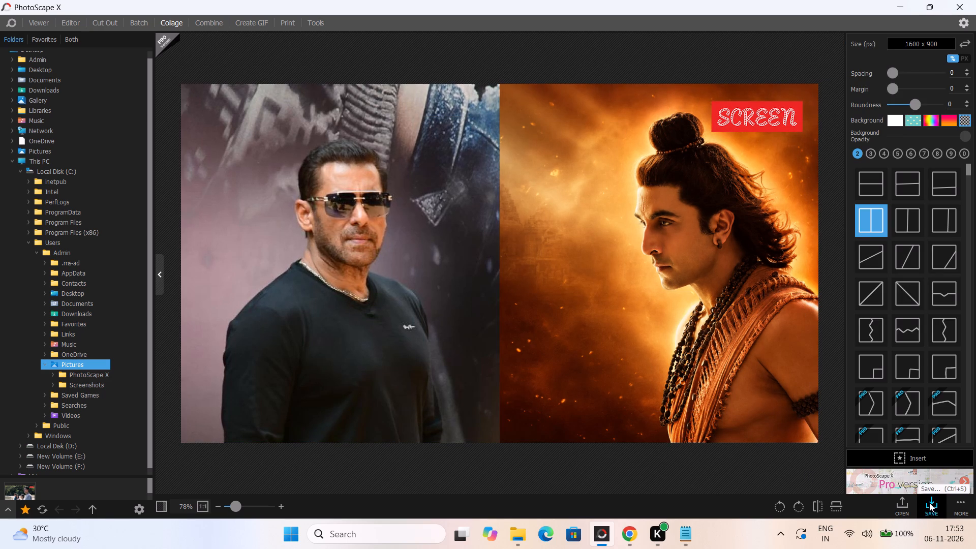
Save the collage as a JPEG named "salman khan ramayana" in the Downloads folder.
{"action": "left_click", "coordinate": [929, 503]}
{"action": "key", "text": "s"}
{"action": "key", "text": "a"}
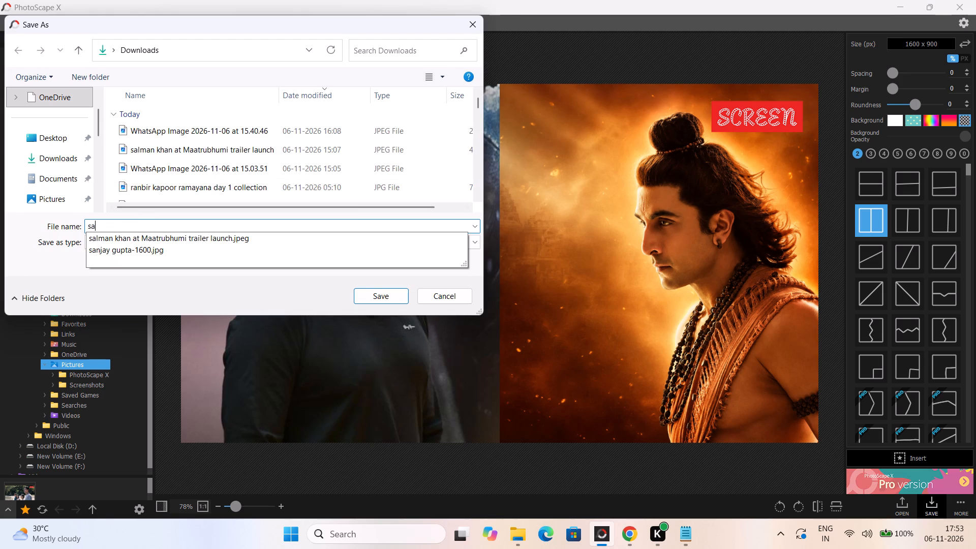
{"action": "key", "text": "l"}
{"action": "key", "text": "m"}
{"action": "key", "text": "a"}
{"action": "key", "text": "n"}
{"action": "key", "text": "space"}
{"action": "key", "text": "r"}
{"action": "key", "text": "a"}
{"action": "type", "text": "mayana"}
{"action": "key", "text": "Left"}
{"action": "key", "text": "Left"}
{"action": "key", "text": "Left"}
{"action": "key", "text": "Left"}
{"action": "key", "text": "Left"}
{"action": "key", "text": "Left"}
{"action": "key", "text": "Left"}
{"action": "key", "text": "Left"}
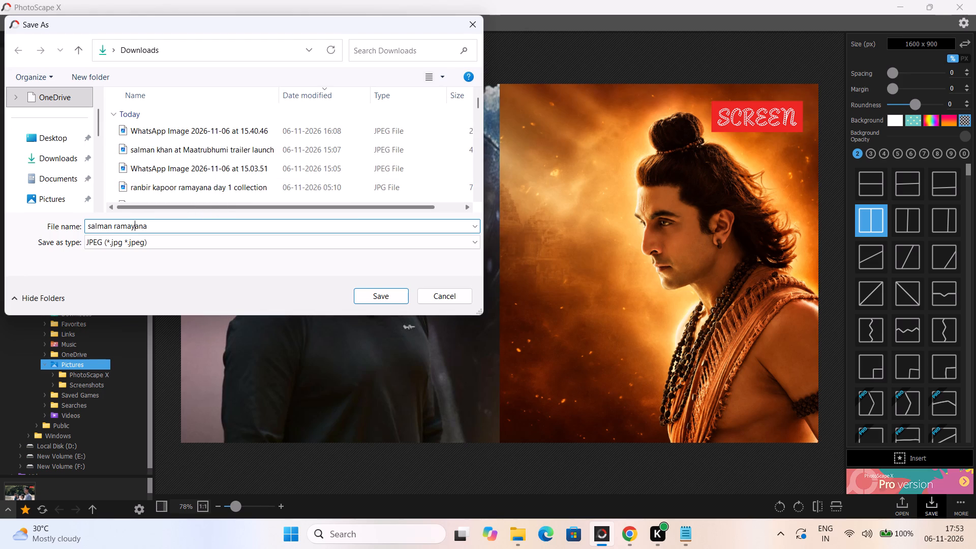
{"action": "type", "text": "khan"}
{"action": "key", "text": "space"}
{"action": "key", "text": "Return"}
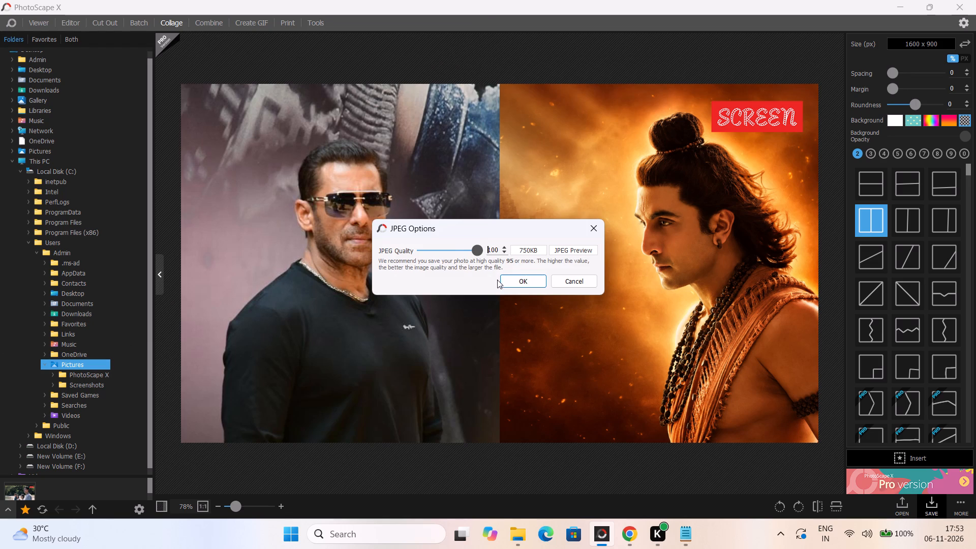
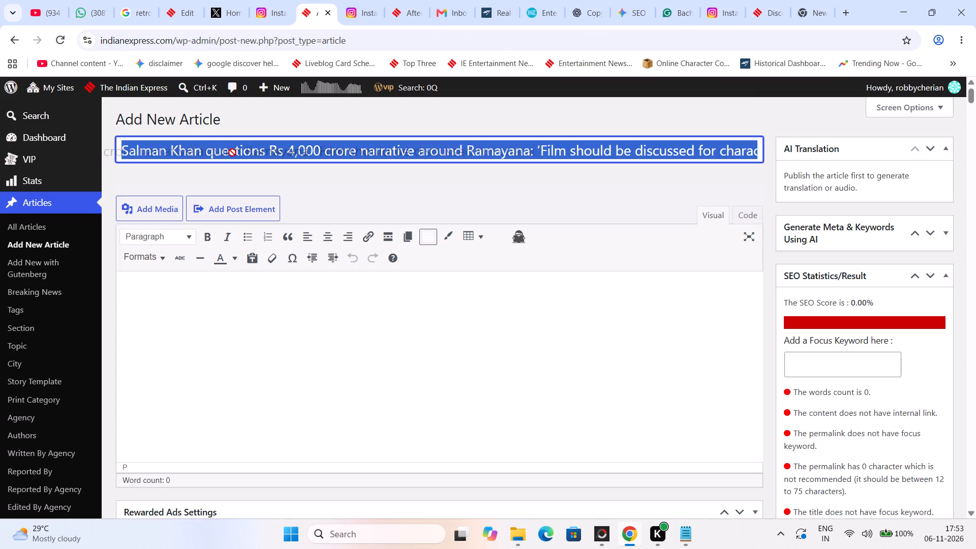
{"action": "left_click_drag", "start_coordinate": [232, 152], "coordinate": [140, 152]}
{"action": "left_click", "coordinate": [140, 152]}
{"action": "left_click_drag", "start_coordinate": [118, 151], "coordinate": [506, 152]}
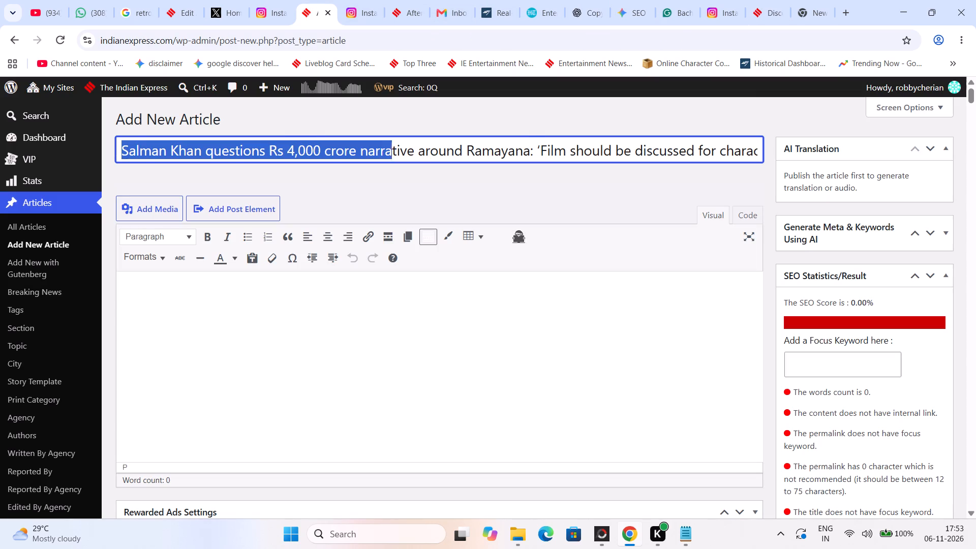
{"action": "left_click_drag", "start_coordinate": [506, 152], "coordinate": [526, 152]}
{"action": "left_click_drag", "start_coordinate": [531, 151], "coordinate": [100, 152]}
{"action": "key", "text": "ctrl+c"}
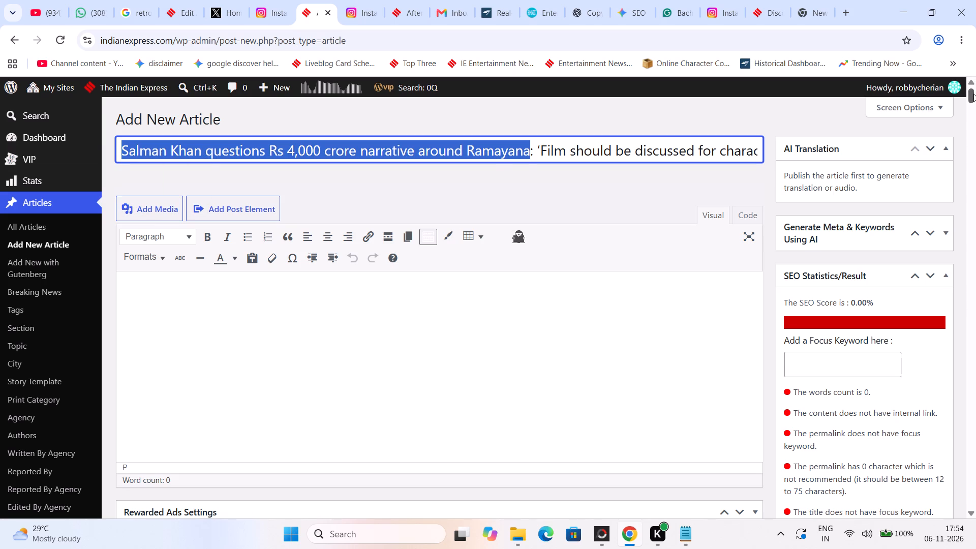
{"action": "left_click_drag", "start_coordinate": [973, 96], "coordinate": [975, 548]}
{"action": "left_click", "coordinate": [282, 126]}
{"action": "key", "text": "ctrl+v"}
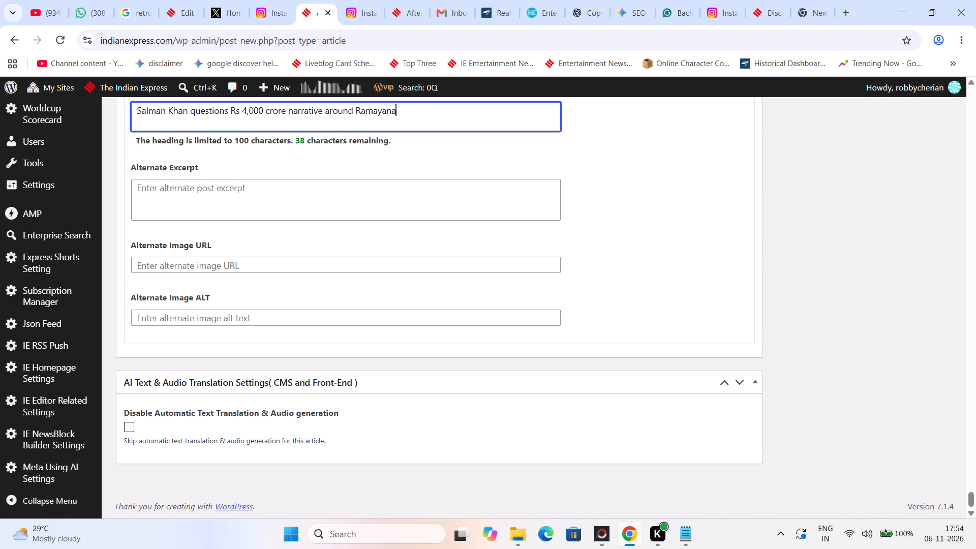
Set Print / Web Author to Web Team and filter Edited By for "robby" to select the matching editor.
{"action": "triple_click", "coordinate": [975, 278]}
{"action": "triple_click", "coordinate": [975, 278]}
{"action": "double_click", "coordinate": [975, 278]}
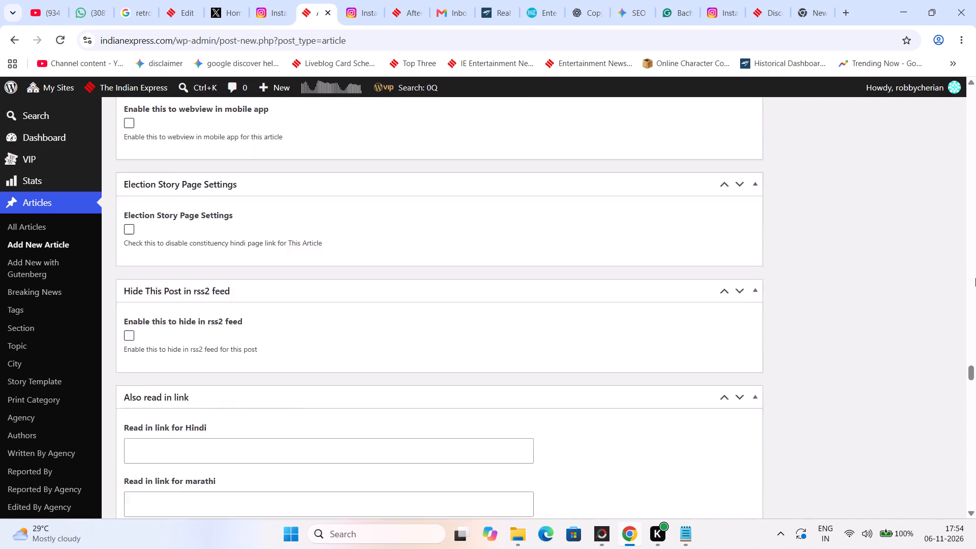
{"action": "left_click", "coordinate": [975, 278]}
{"action": "left_click", "coordinate": [975, 278]}
{"action": "left_click", "coordinate": [832, 169]}
{"action": "key", "text": "r"}
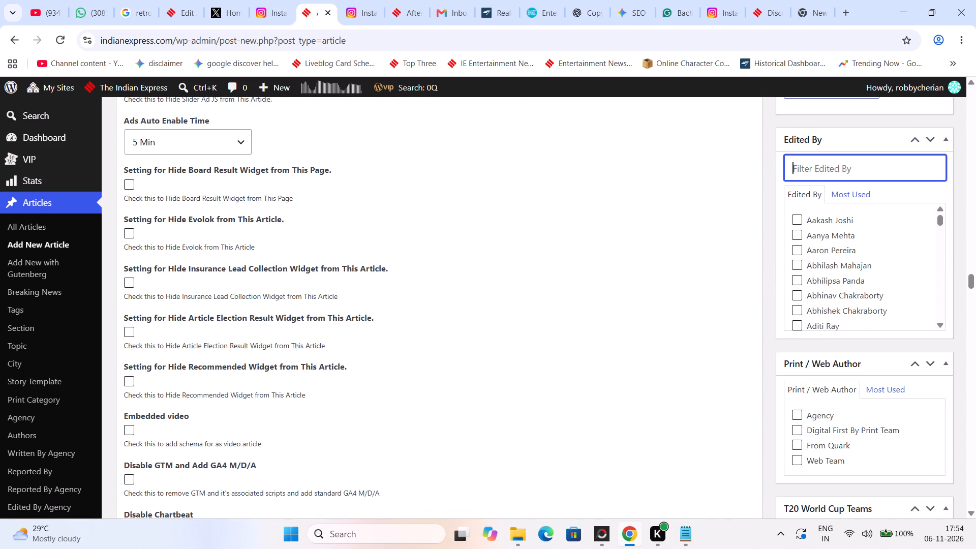
{"action": "type", "text": "obby"}
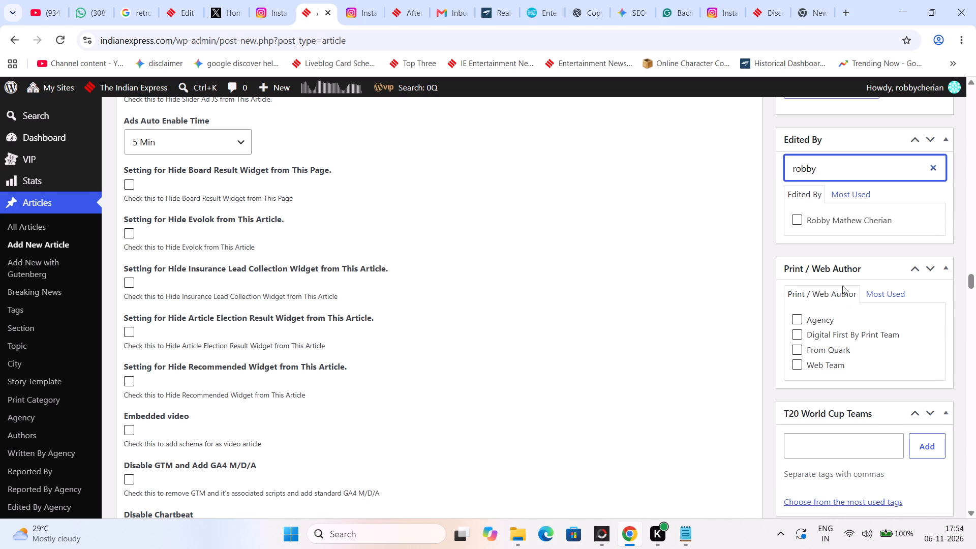
{"action": "left_click", "coordinate": [813, 362]}
{"action": "left_click", "coordinate": [820, 220]}
Add Mumbai as the article's city and mark the article as Web Exclusive.
{"action": "triple_click", "coordinate": [975, 121]}
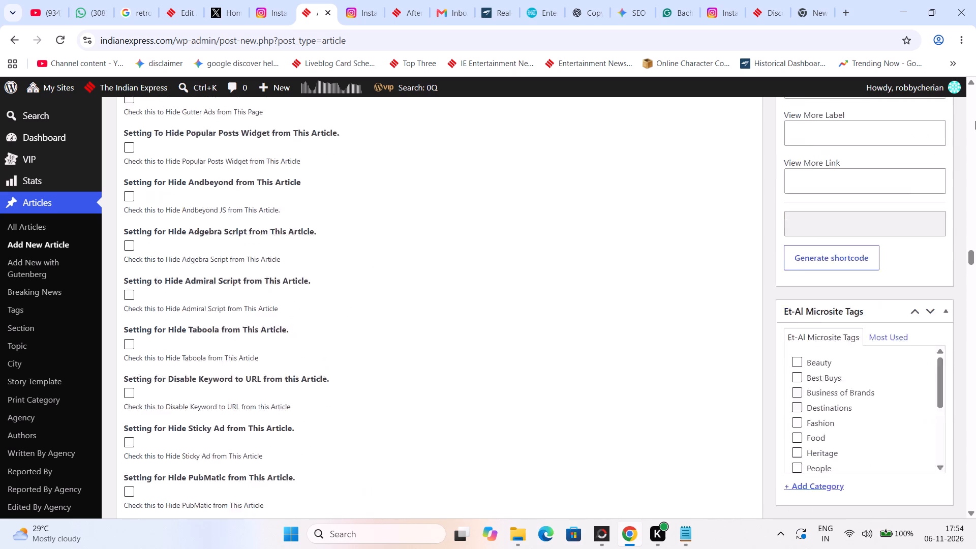
{"action": "triple_click", "coordinate": [975, 121]}
{"action": "triple_click", "coordinate": [975, 121]}
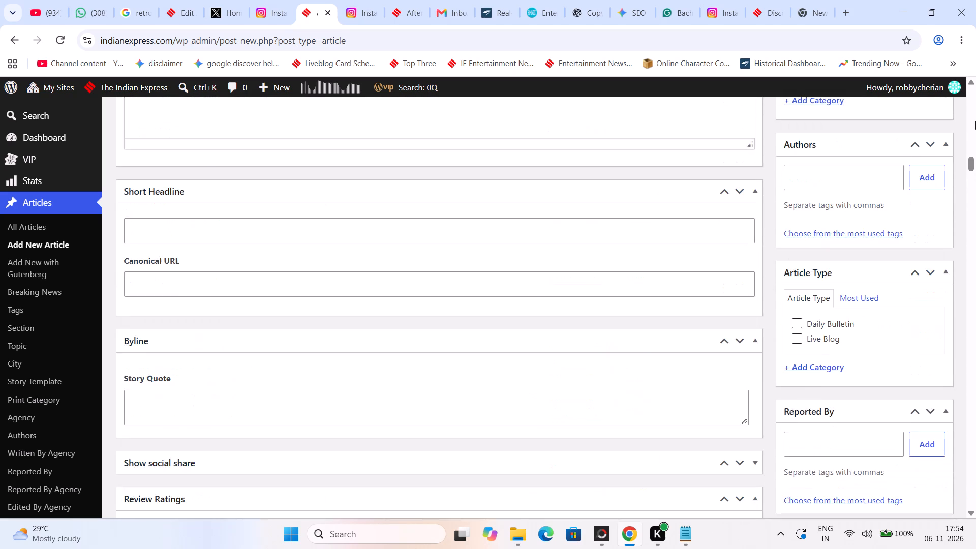
{"action": "left_click", "coordinate": [975, 121]}
{"action": "left_click", "coordinate": [975, 121]}
{"action": "left_click", "coordinate": [846, 407]}
{"action": "left_click", "coordinate": [858, 381]}
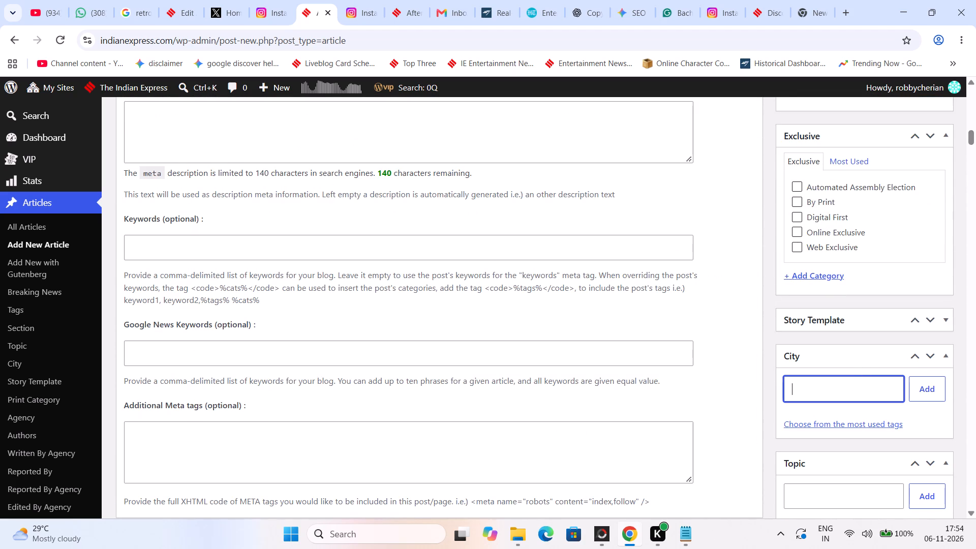
{"action": "key", "text": "Return"}
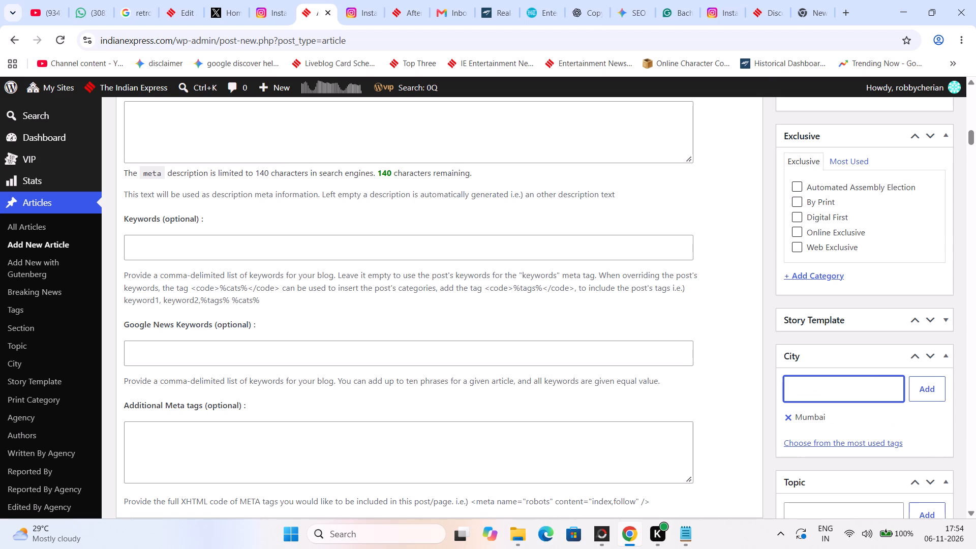
{"action": "left_click", "coordinate": [849, 245]}
Add the article's writer, first name Gayatri, to Authors from the matching name suggestions.
{"action": "left_click", "coordinate": [975, 257]}
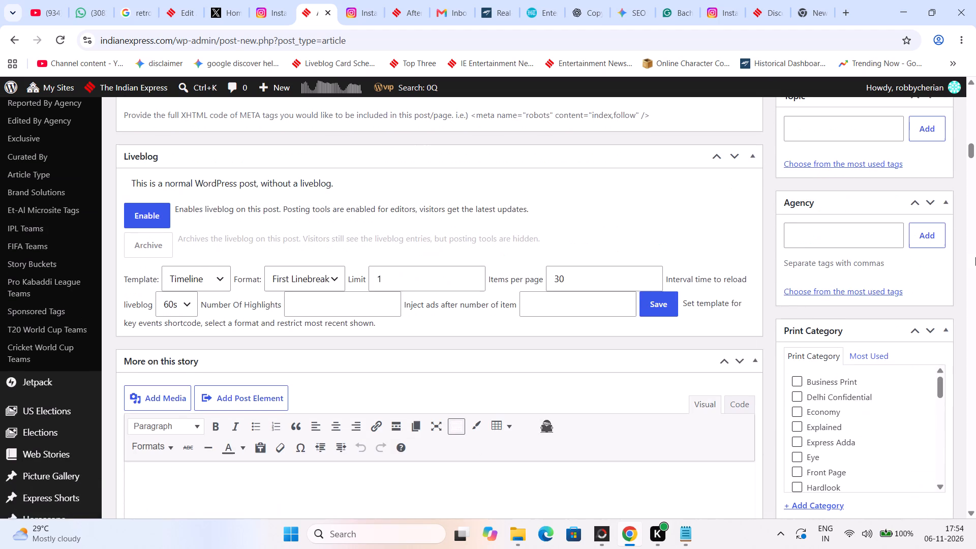
{"action": "left_click", "coordinate": [975, 257]}
{"action": "left_click", "coordinate": [878, 190]}
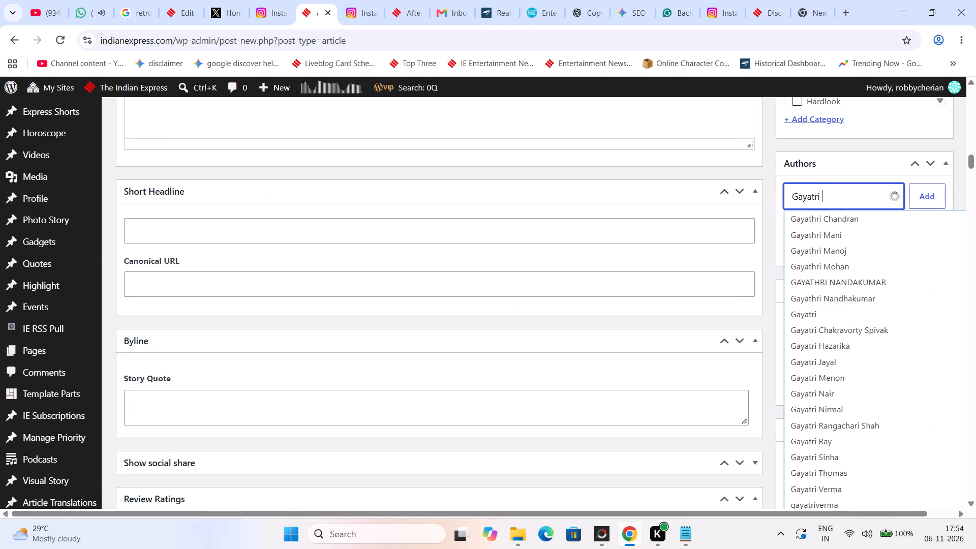
{"action": "key", "text": "Return"}
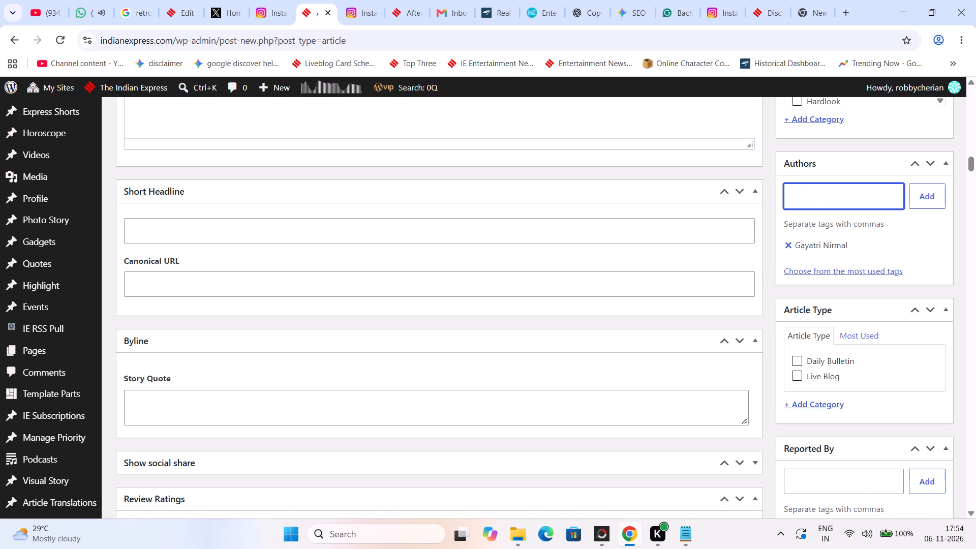
Upload the "salman khan ramayana" collage from the Downloads folder as the candidate featured image.
{"action": "triple_click", "coordinate": [975, 317]}
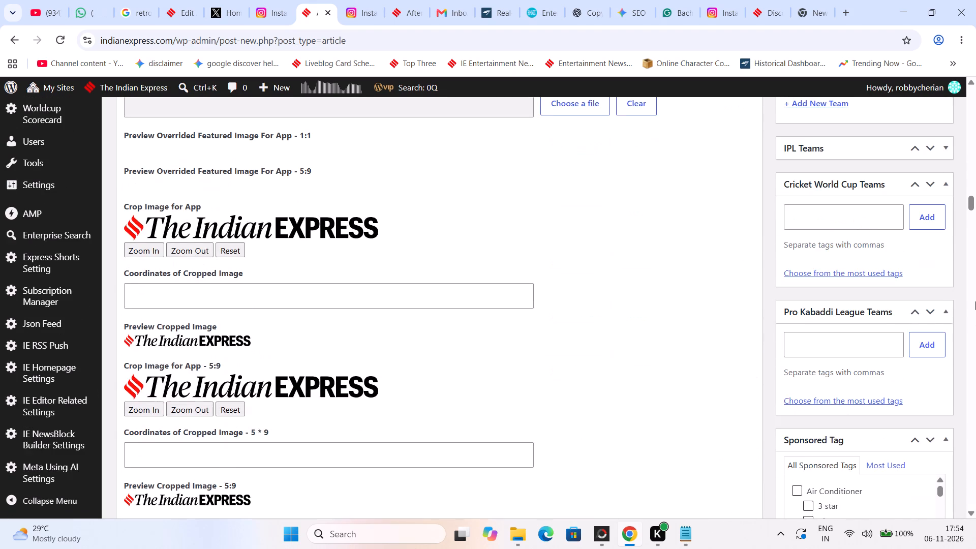
{"action": "left_click", "coordinate": [975, 301]}
{"action": "left_click", "coordinate": [974, 302]}
{"action": "scroll", "coordinate": [884, 391], "scroll_direction": "down", "scroll_amount": 4}
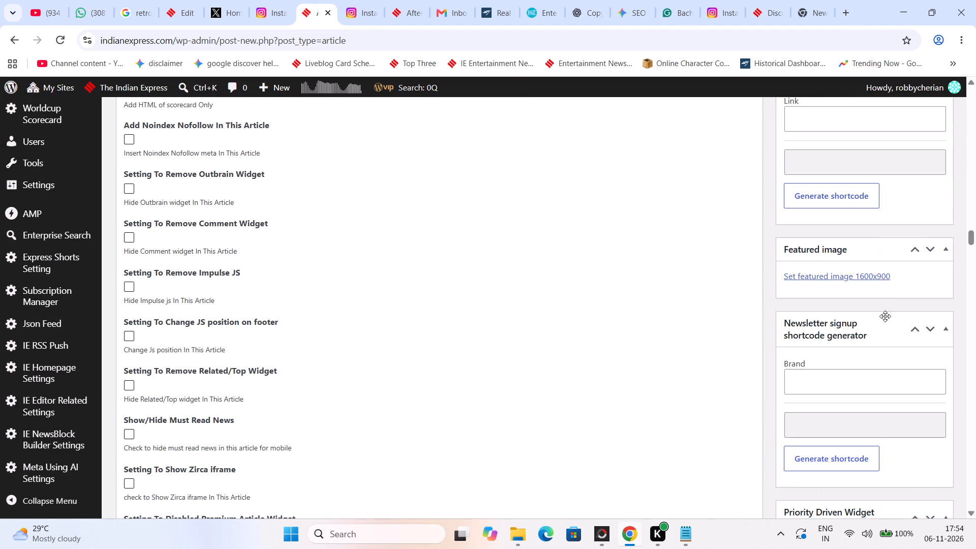
{"action": "left_click", "coordinate": [879, 274]}
{"action": "left_click", "coordinate": [44, 135]}
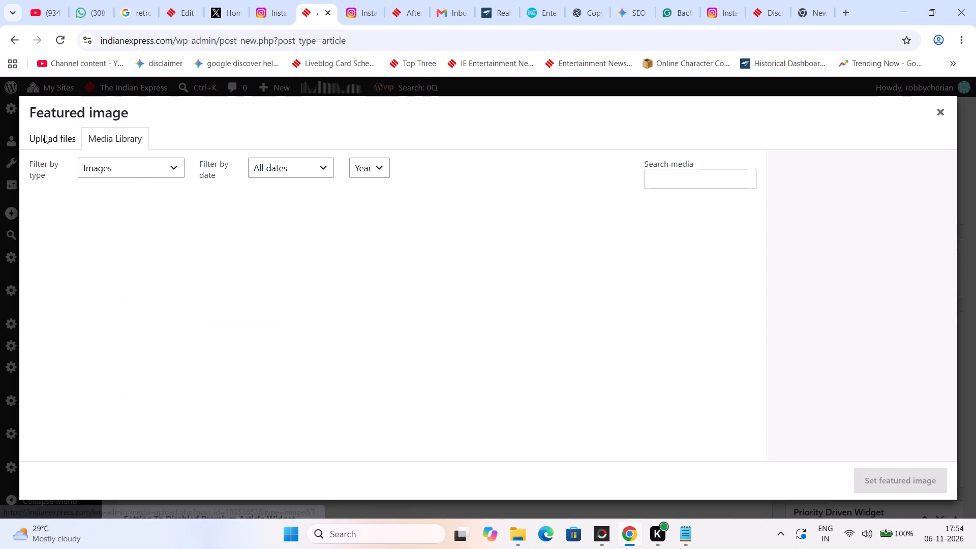
{"action": "left_click", "coordinate": [509, 316]}
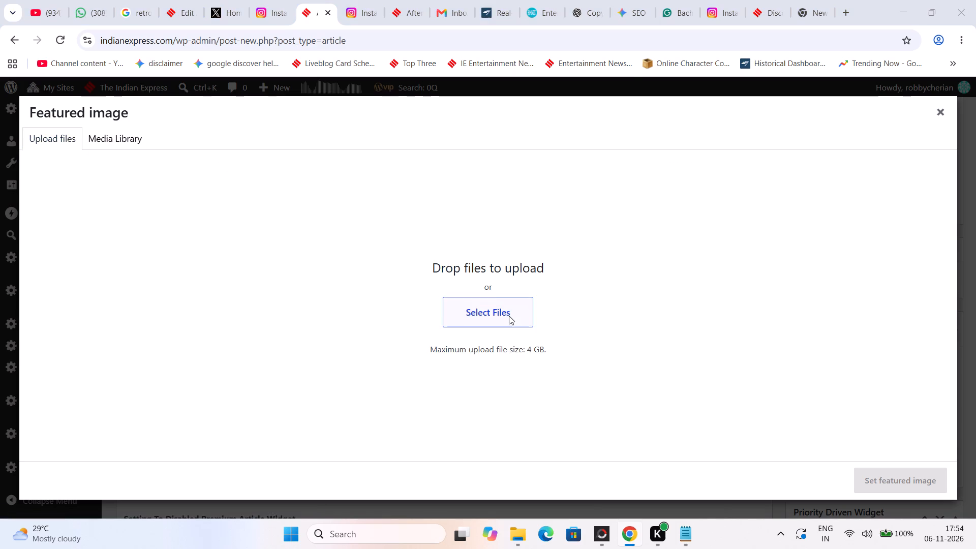
{"action": "left_click", "coordinate": [64, 192]}
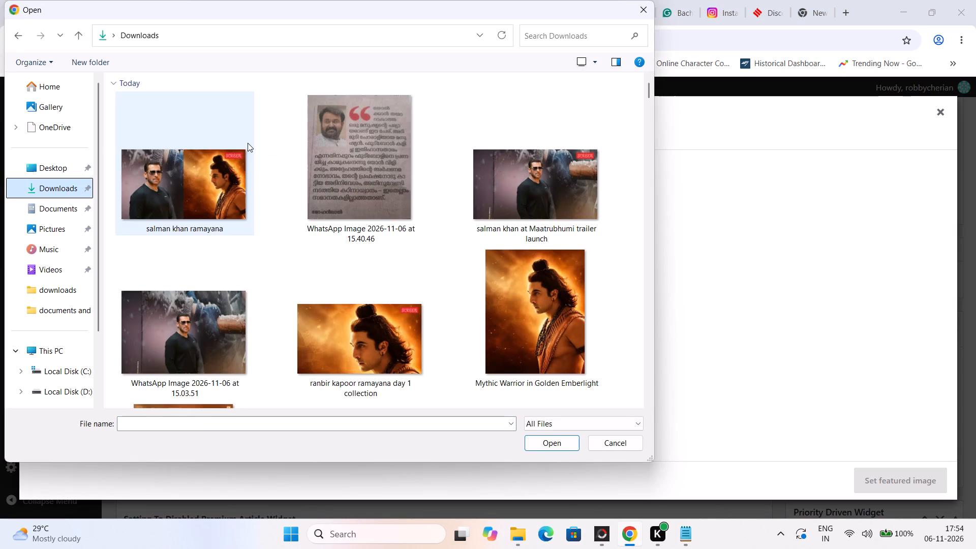
{"action": "left_click", "coordinate": [215, 158]}
{"action": "key", "text": "Return"}
{"action": "left_click", "coordinate": [541, 136]}
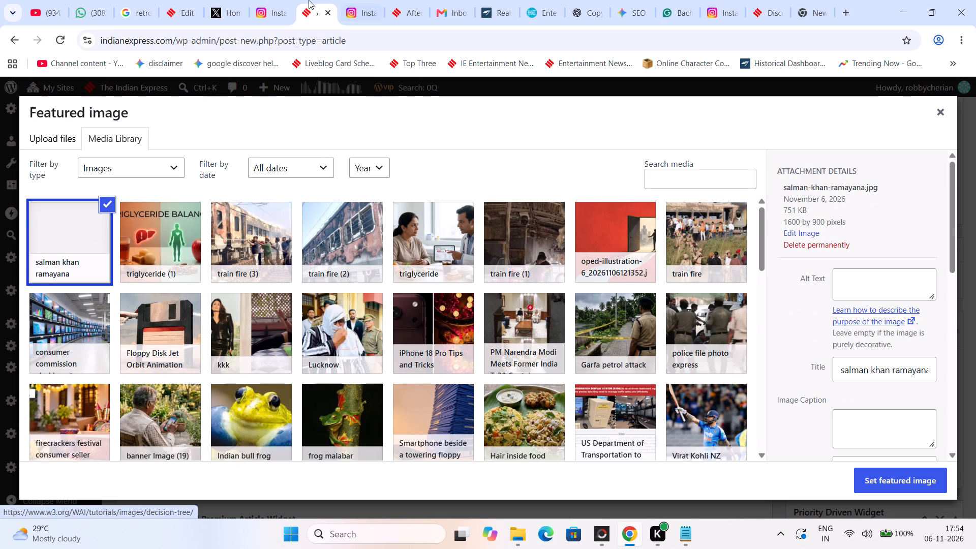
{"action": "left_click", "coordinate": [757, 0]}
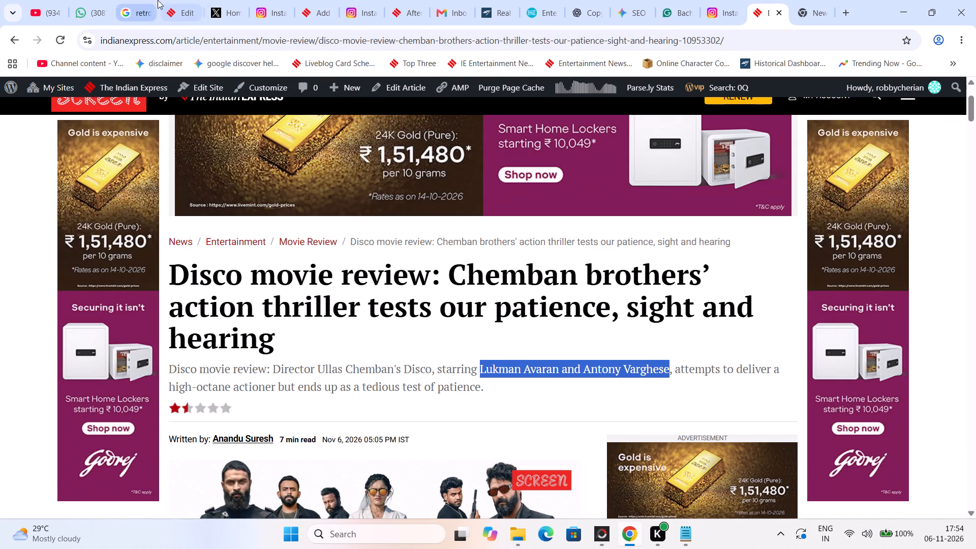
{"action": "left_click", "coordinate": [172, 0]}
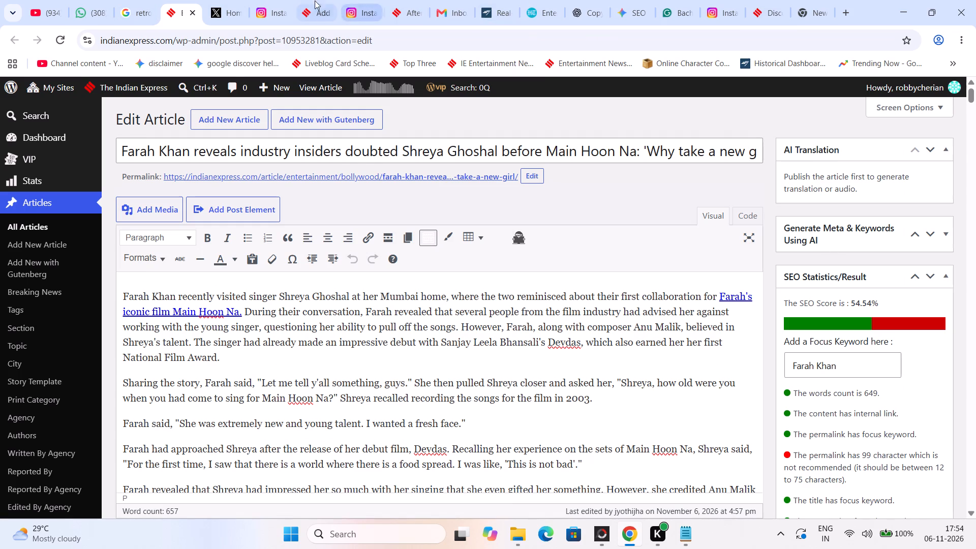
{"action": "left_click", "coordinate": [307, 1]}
Caption the uploaded image "salman khan talks about Ramayana at the trailer launch of", starting from the name copied from its title.
{"action": "scroll", "coordinate": [930, 344], "scroll_direction": "down", "scroll_amount": 1}
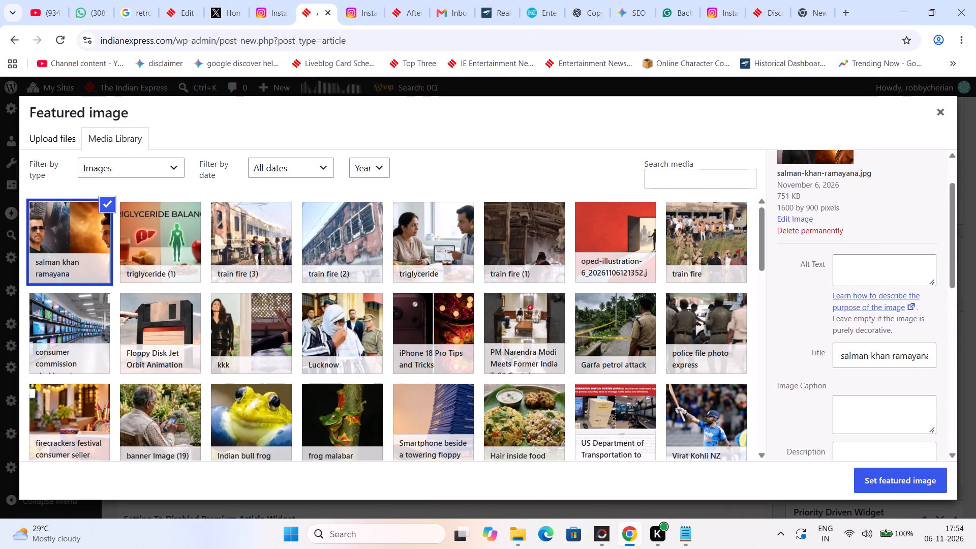
{"action": "left_click_drag", "start_coordinate": [889, 357], "coordinate": [825, 353]}
{"action": "key", "text": "ctrl+c"}
{"action": "left_click", "coordinate": [891, 426]}
{"action": "key", "text": "ctrl+v"}
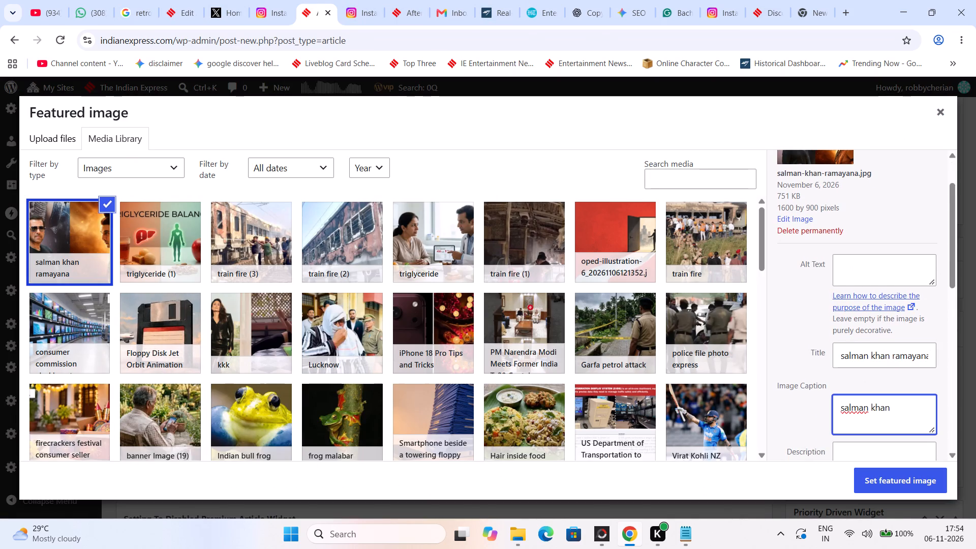
{"action": "key", "text": "space"}
{"action": "type", "text": "talks abou"}
{"action": "key", "text": "space"}
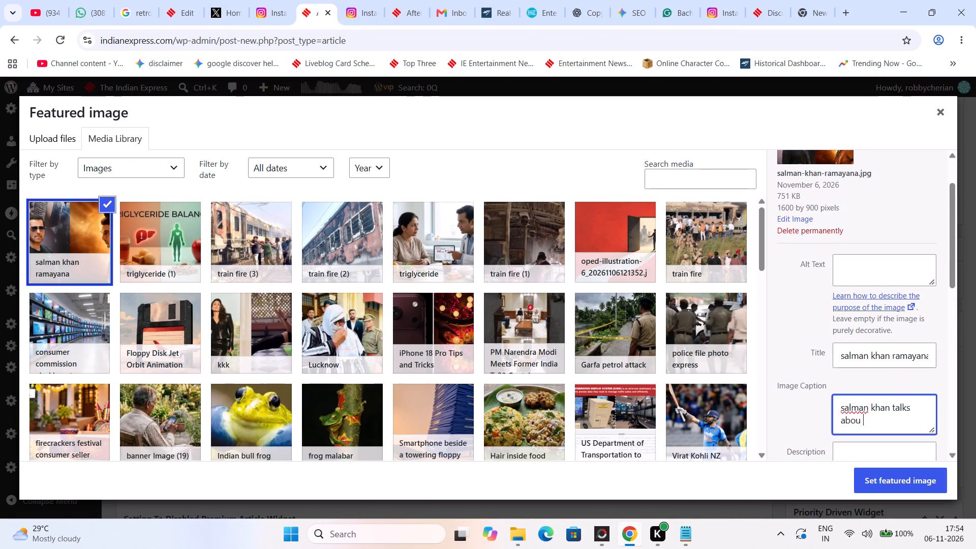
{"action": "key", "text": "BackSpace"}
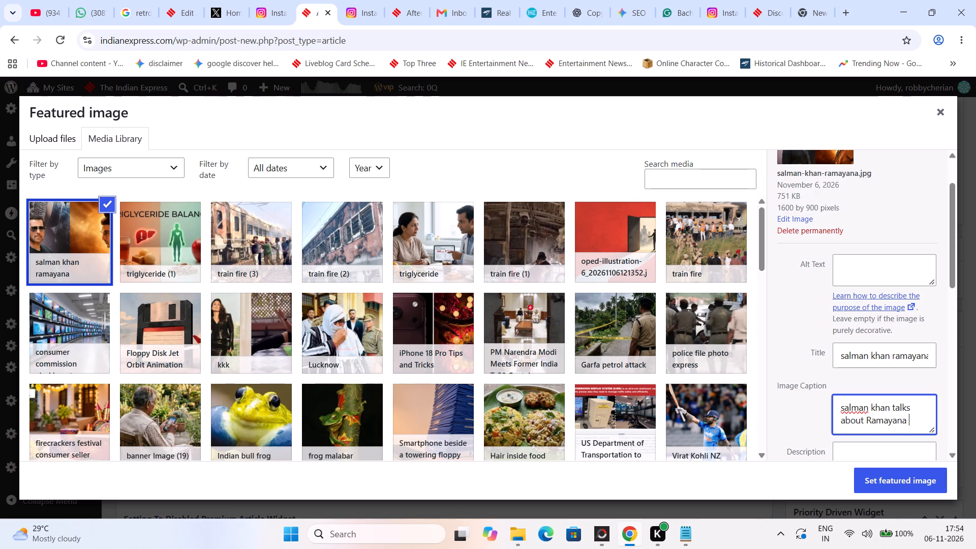
{"action": "key", "text": "BackSpace"}
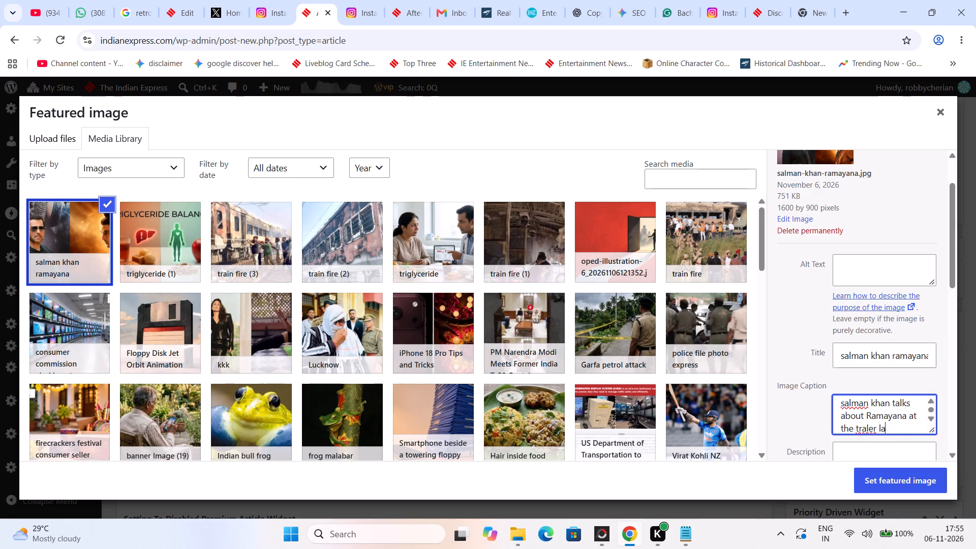
{"action": "key", "text": "BackSpace"}
{"action": "key", "text": "BackSpace"}
{"action": "key", "text": "BackSpace"}
{"action": "key", "text": "BackSpace"}
{"action": "key", "text": "BackSpace"}
{"action": "key", "text": "BackSpace"}
{"action": "type", "text": "iler luan"}
{"action": "key", "text": "BackSpace"}
{"action": "key", "text": "BackSpace"}
{"action": "key", "text": "BackSpace"}
{"action": "type", "text": "aunch of"}
{"action": "key", "text": "space"}
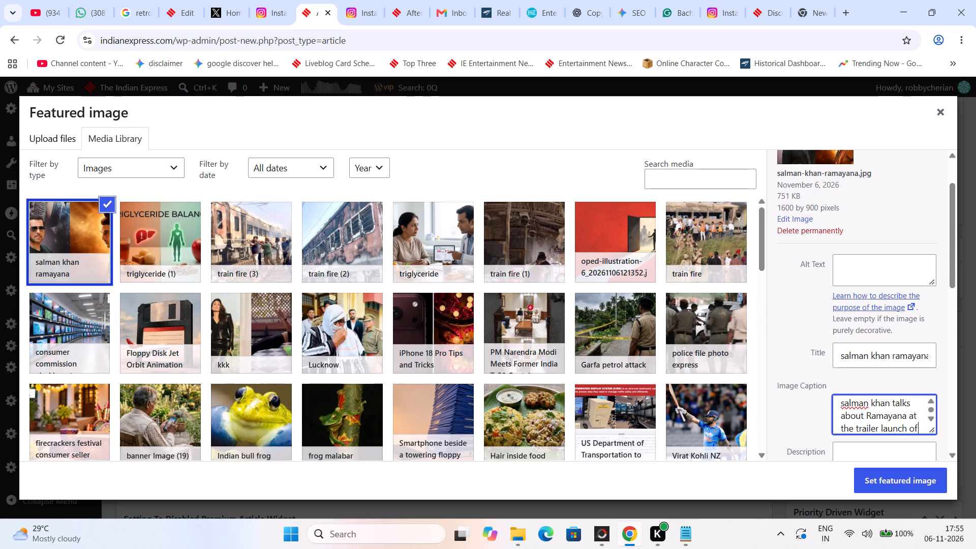
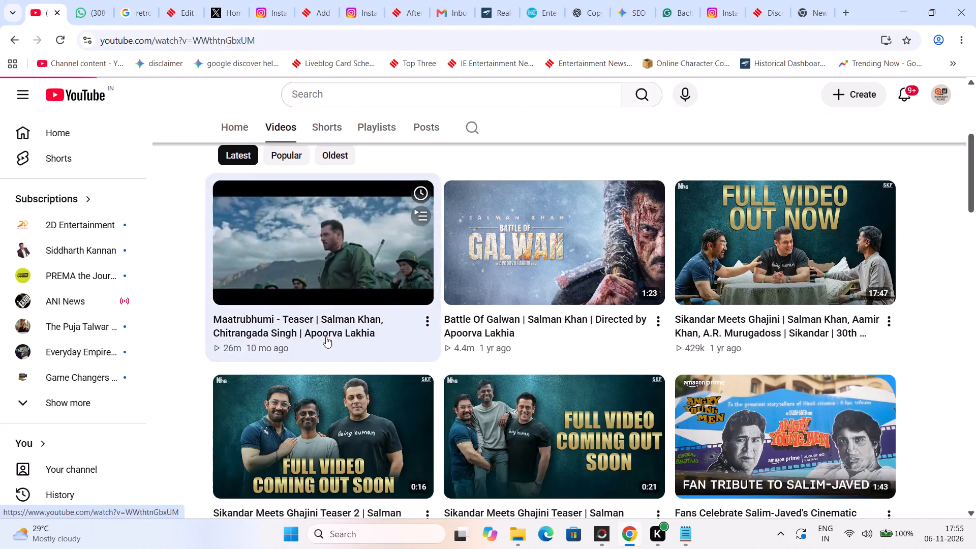
{"action": "left_click", "coordinate": [32, 474]}
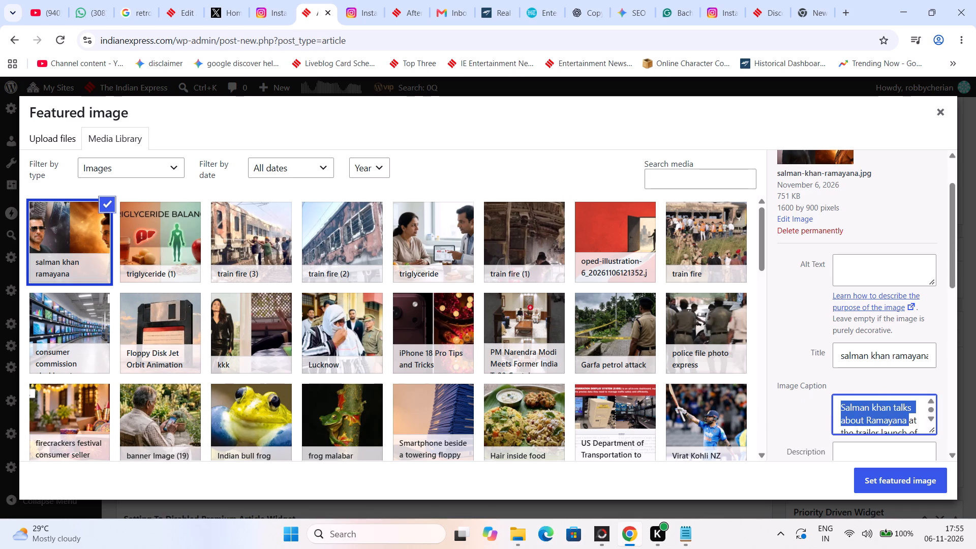
{"action": "left_click", "coordinate": [876, 270]}
{"action": "key", "text": "ctrl+v"}
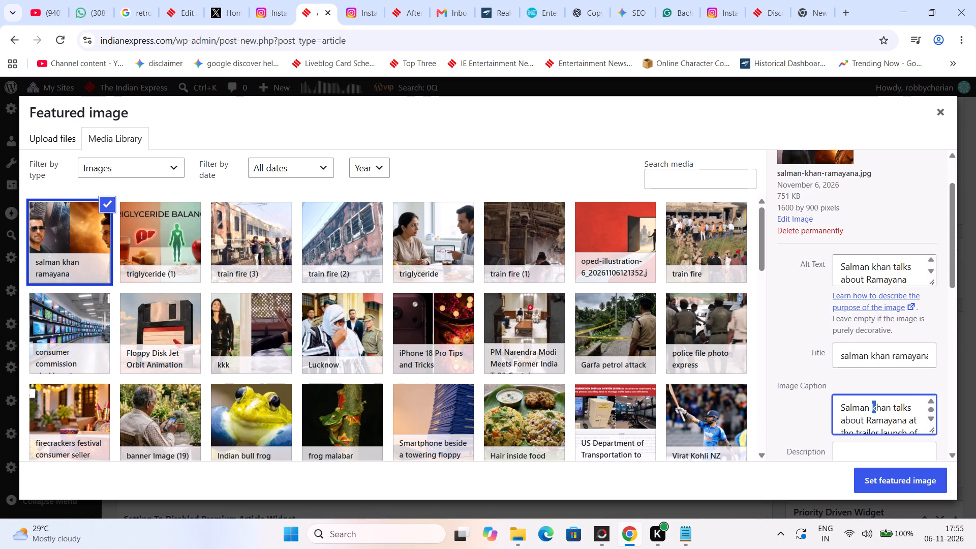
{"action": "key", "text": "k"}
{"action": "left_click", "coordinate": [873, 263]}
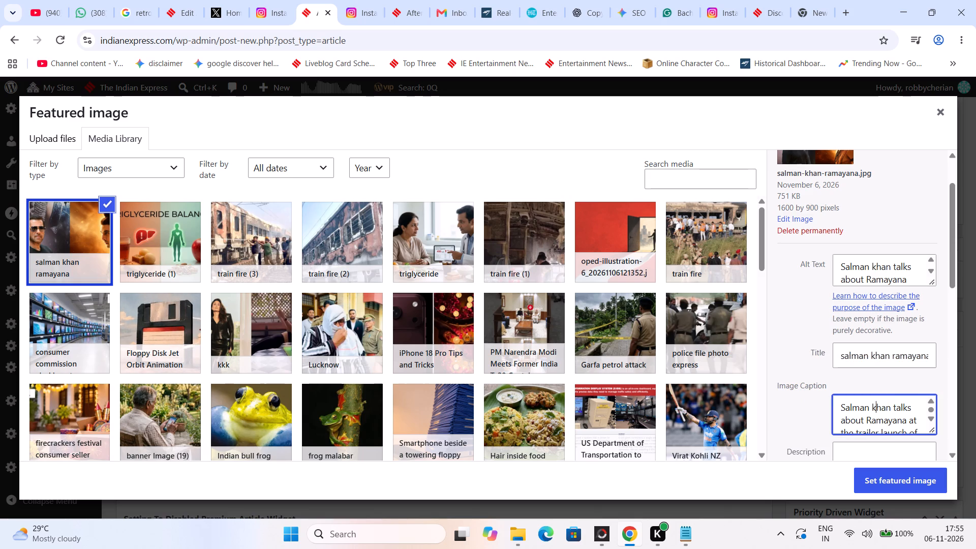
{"action": "key", "text": "k"}
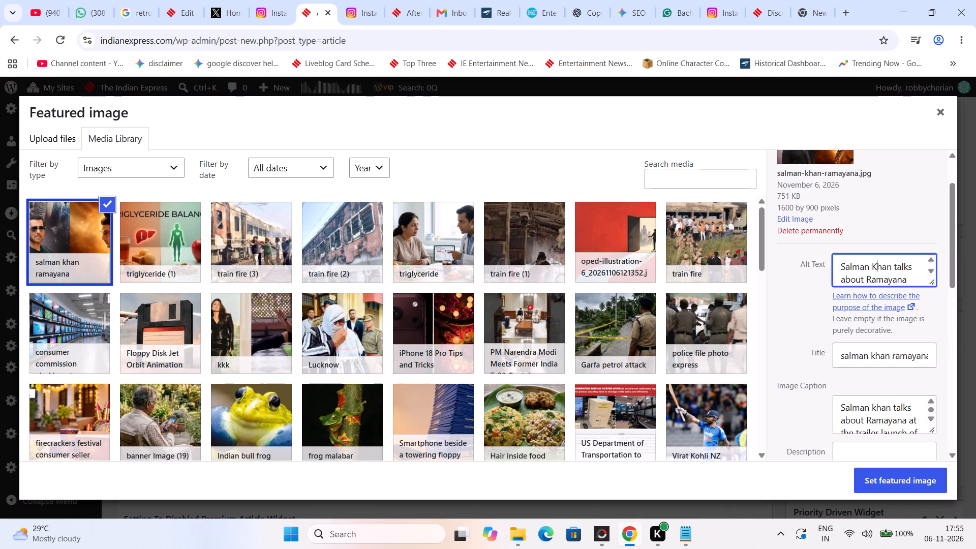
Try to capitalise the K of Khan in the image caption.
{"action": "left_click", "coordinate": [873, 408]}
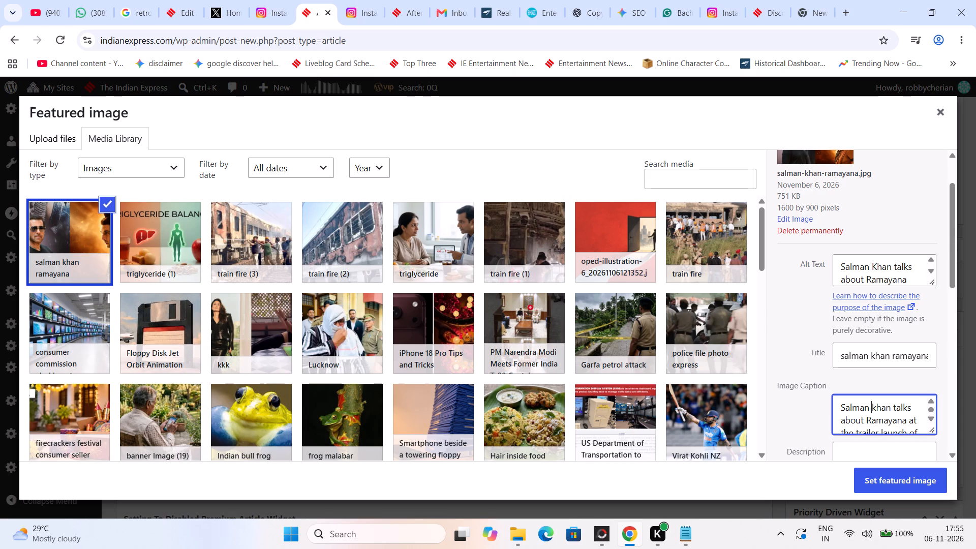
{"action": "key", "text": "k"}
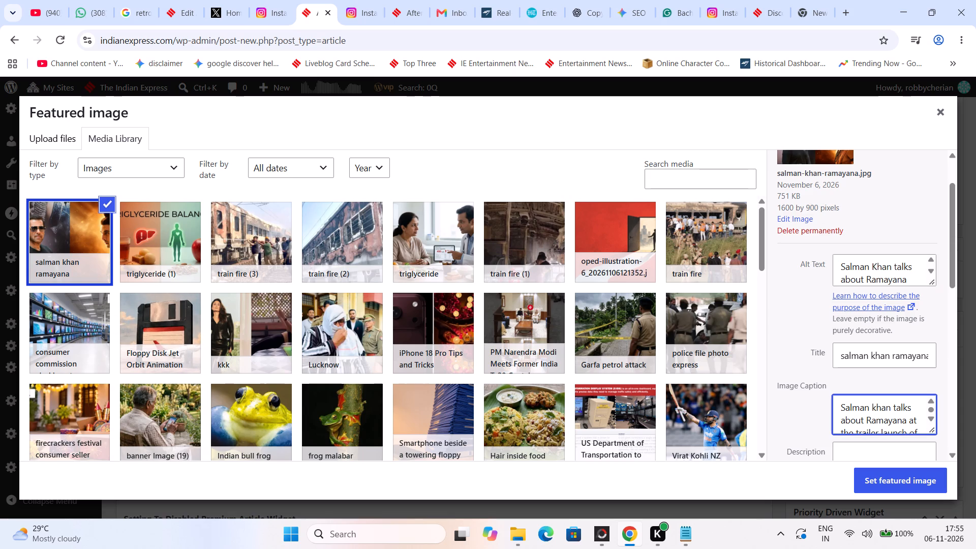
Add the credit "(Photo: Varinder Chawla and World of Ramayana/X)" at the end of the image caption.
{"action": "key", "text": "Down"}
{"action": "key", "text": "Down"}
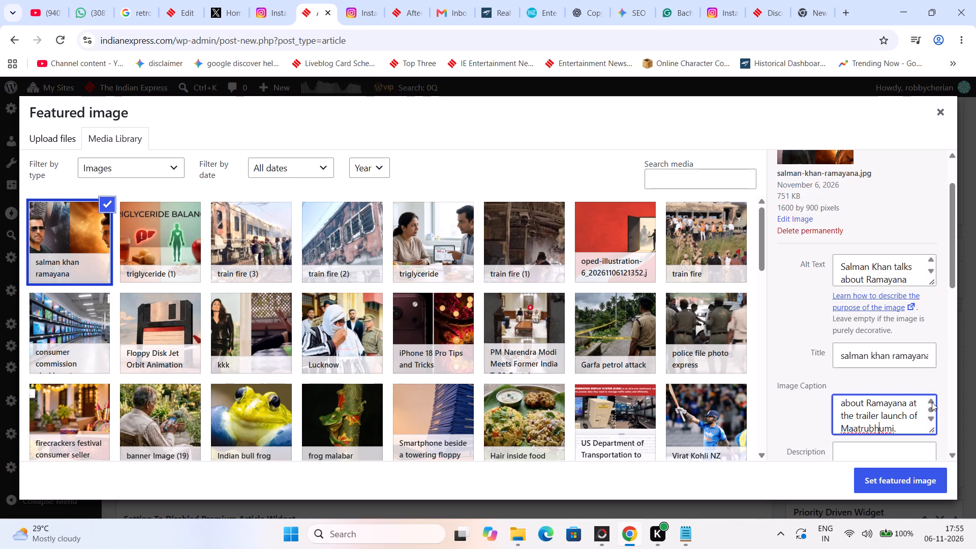
{"action": "key", "text": "Down"}
{"action": "key", "text": "Down"}
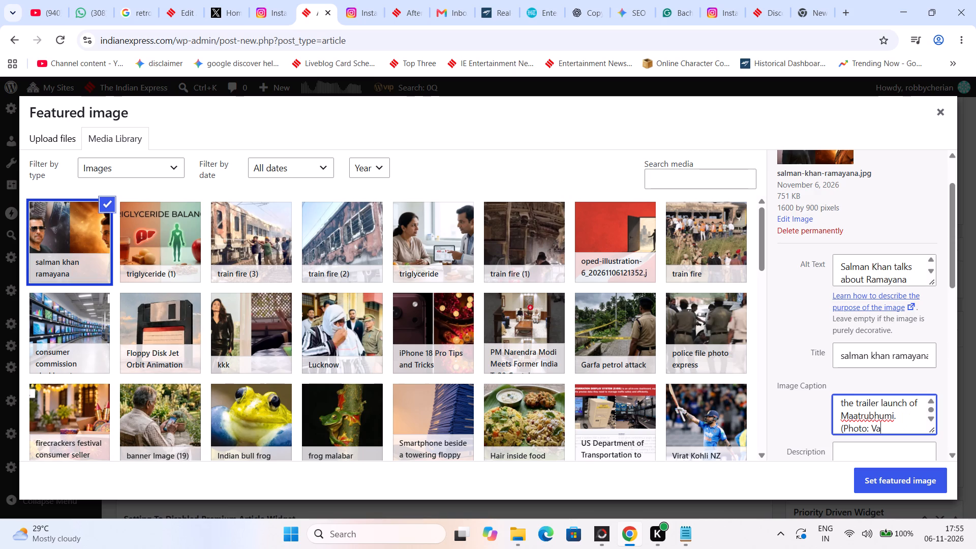
{"action": "key", "text": "BackSpace"}
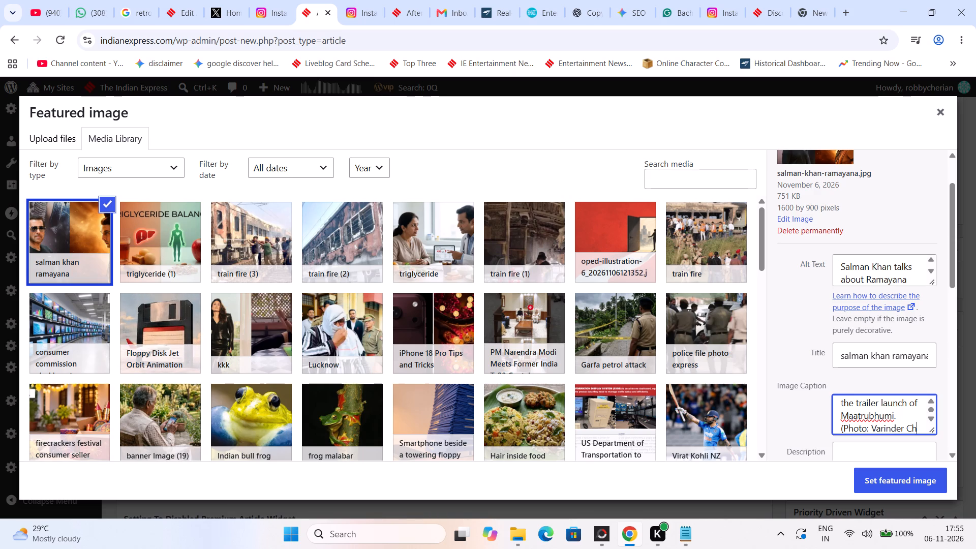
{"action": "type", "text": "la"}
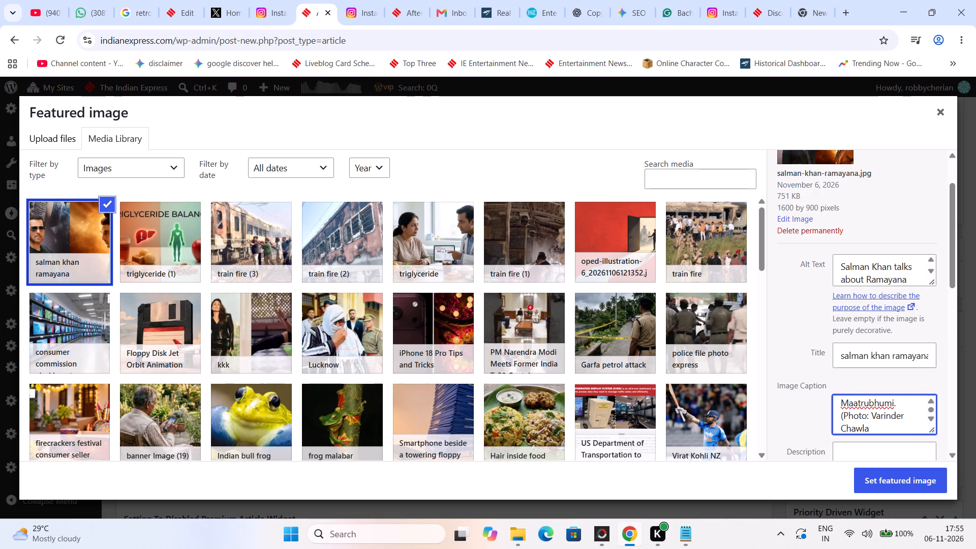
{"action": "key", "text": "space"}
{"action": "type", "text": "and"}
{"action": "key", "text": "space"}
{"action": "type", "text": "rodl"}
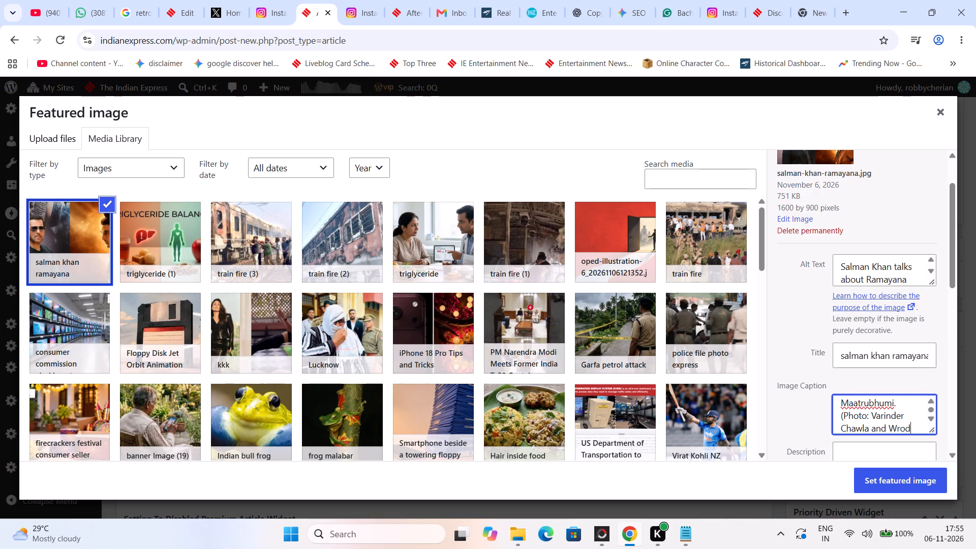
{"action": "key", "text": "space"}
{"action": "key", "text": "BackSpace"}
{"action": "key", "text": "BackSpace"}
{"action": "key", "text": "BackSpace"}
{"action": "key", "text": "BackSpace"}
{"action": "key", "text": "BackSpace"}
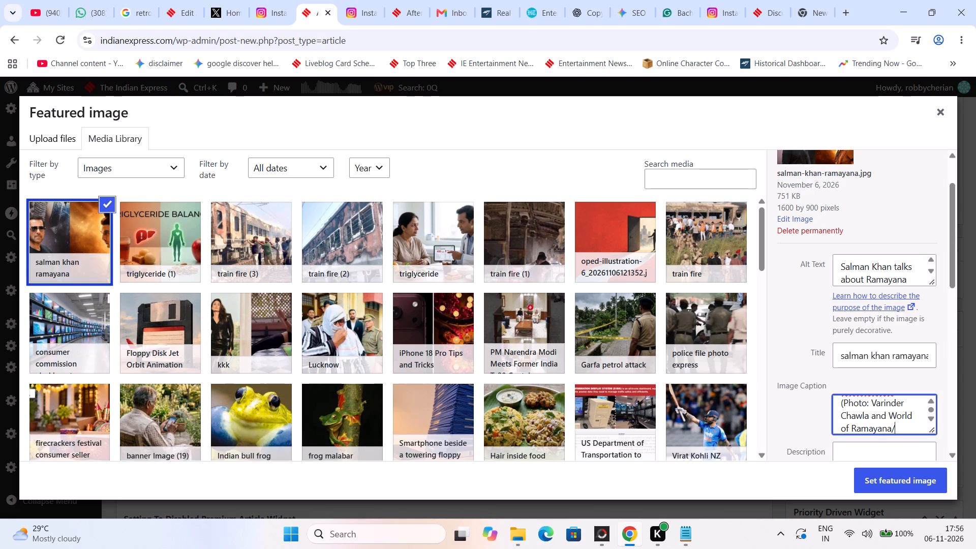
Change the word Photo to Photos in the caption's credit.
{"action": "key", "text": "Up"}
{"action": "key", "text": "Left"}
{"action": "key", "text": "Left"}
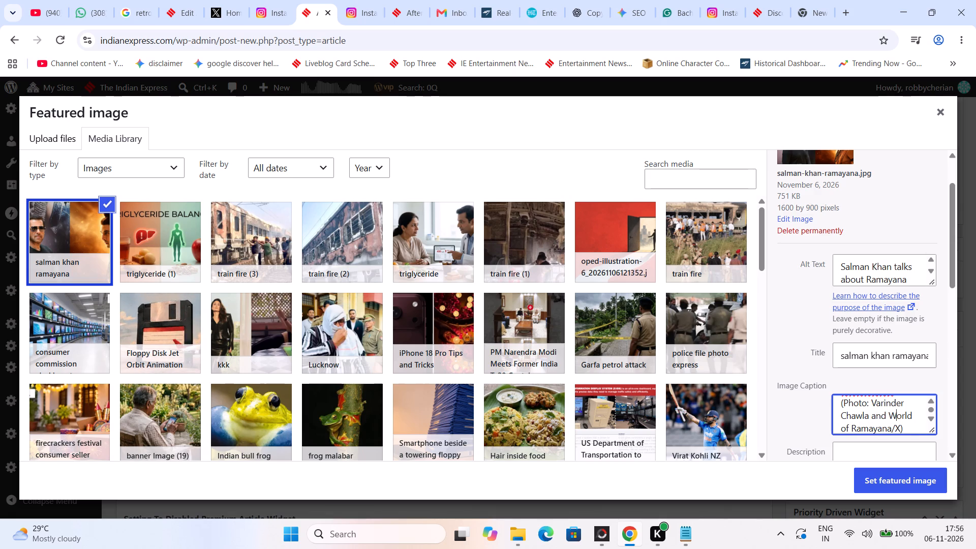
{"action": "key", "text": "Left"}
{"action": "key", "text": "Left"}
{"action": "key", "text": "Left"}
{"action": "key", "text": "Left"}
{"action": "key", "text": "Left"}
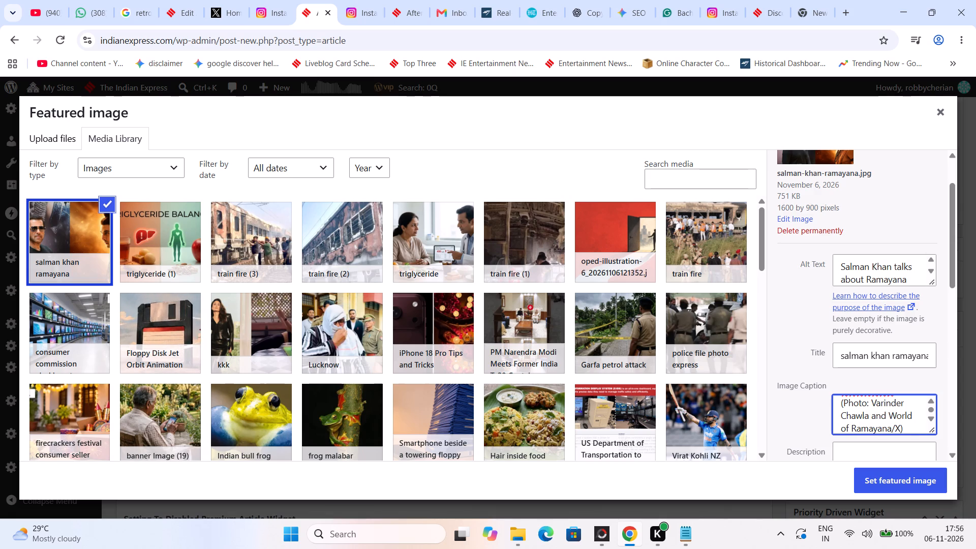
{"action": "key", "text": "Up"}
{"action": "key", "text": "Left"}
{"action": "key", "text": "s"}
{"action": "key", "text": "Up"}
{"action": "key", "text": "Up"}
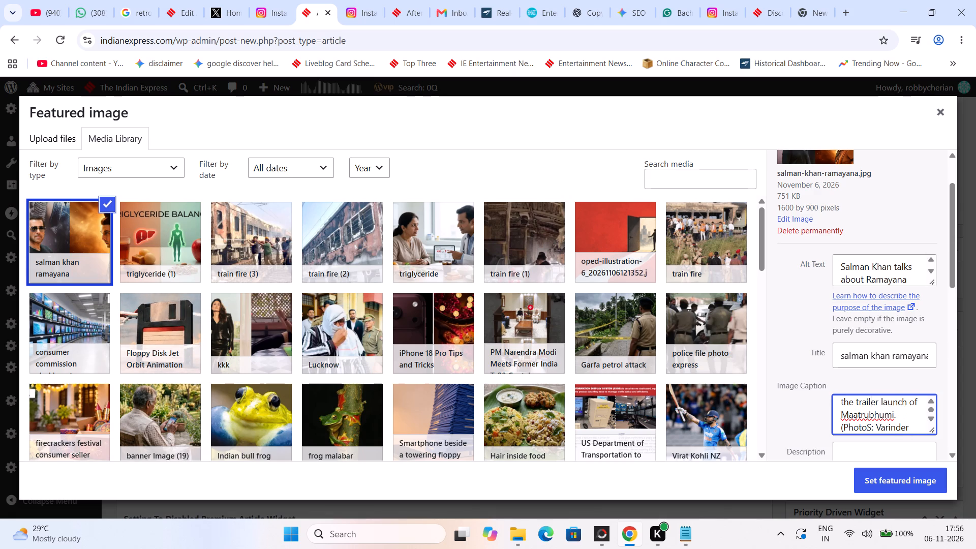
{"action": "key", "text": "Down"}
{"action": "key", "text": "Down"}
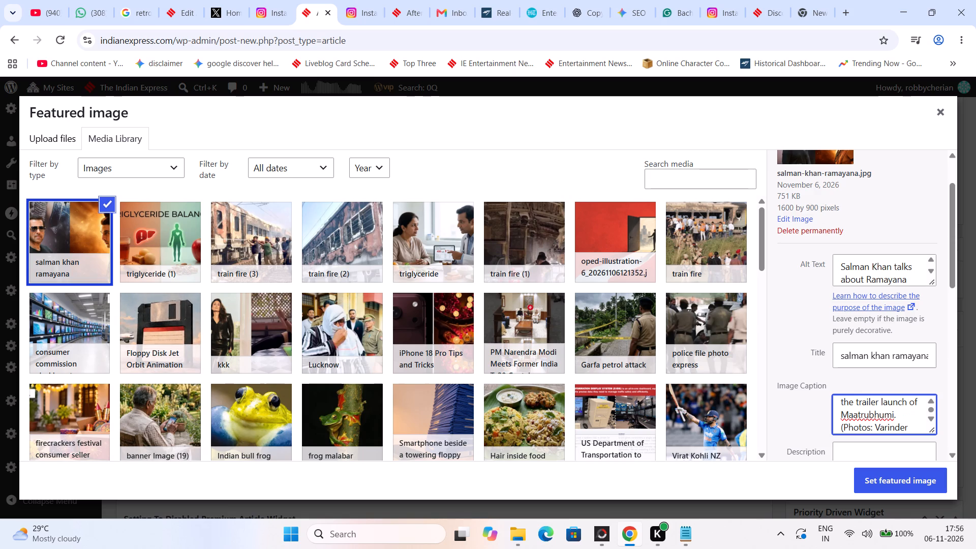
Set the captioned Salman Khan Ramayana image as the article's featured image.
{"action": "left_click", "coordinate": [898, 489]}
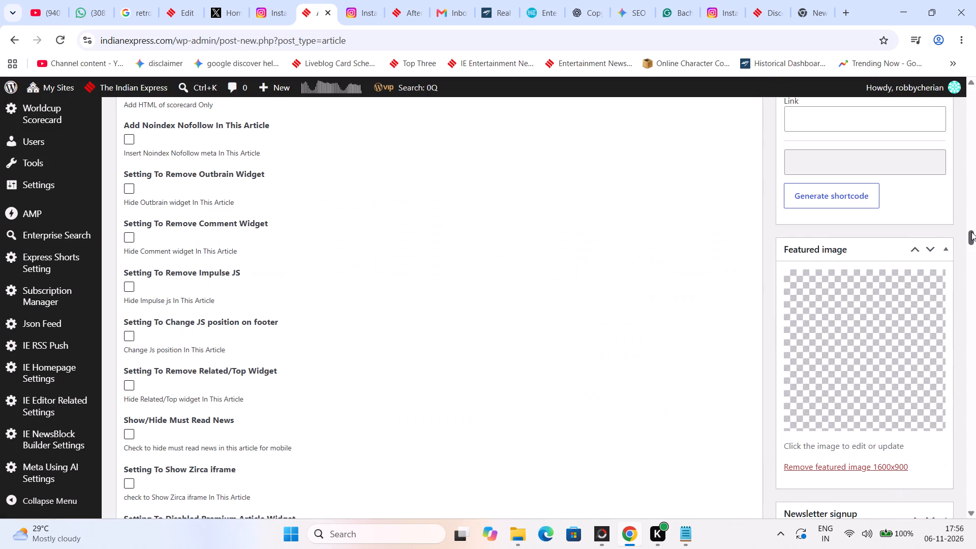
Move the two-sentence excerpt about the Maatrubhumi trailer launch from the Grammarly document into the article's Excerpt.
{"action": "left_click_drag", "start_coordinate": [971, 232], "coordinate": [975, 74]}
{"action": "left_click", "coordinate": [675, 0]}
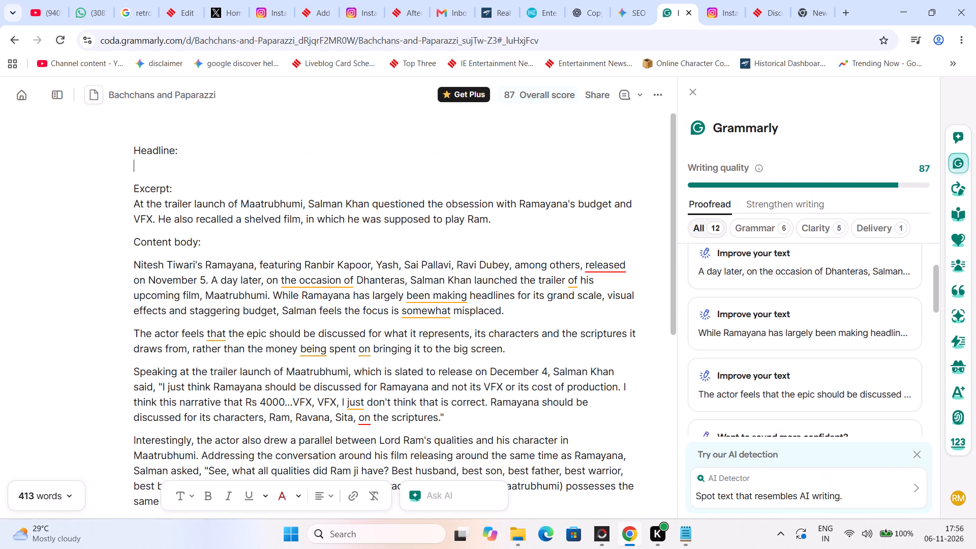
{"action": "left_click_drag", "start_coordinate": [135, 204], "coordinate": [636, 217]}
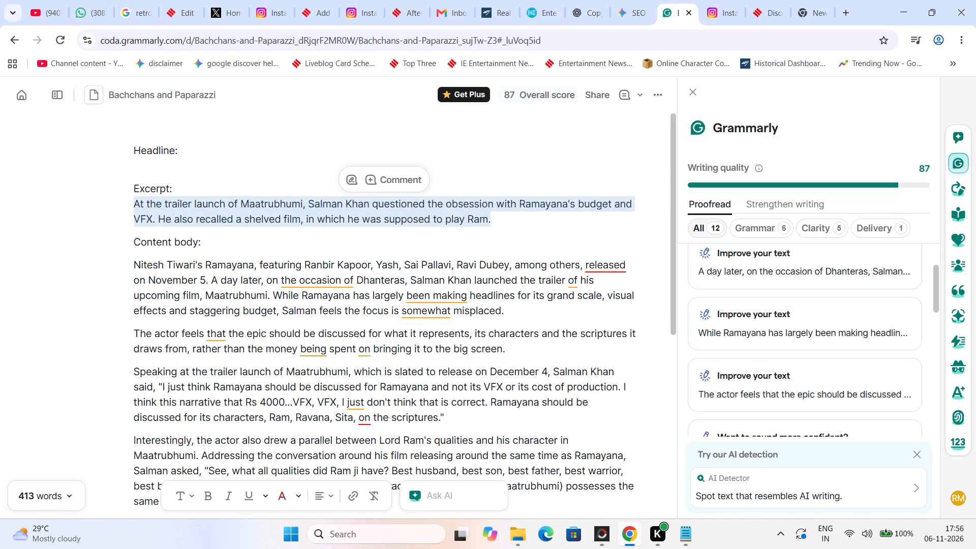
{"action": "key", "text": "ctrl+x"}
{"action": "left_click", "coordinate": [319, 0]}
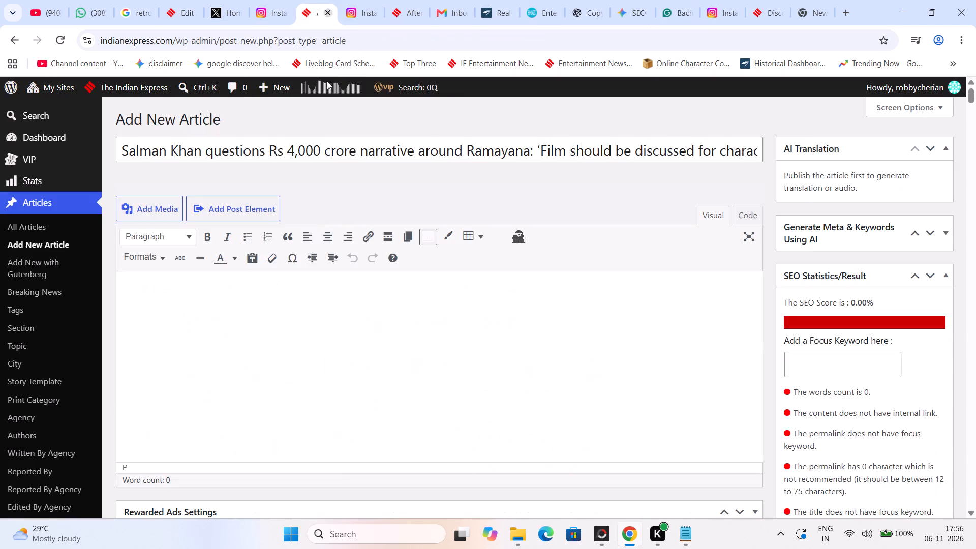
{"action": "scroll", "coordinate": [323, 318], "scroll_direction": "down", "scroll_amount": 4}
{"action": "left_click", "coordinate": [250, 341]}
{"action": "key", "text": "ctrl+v"}
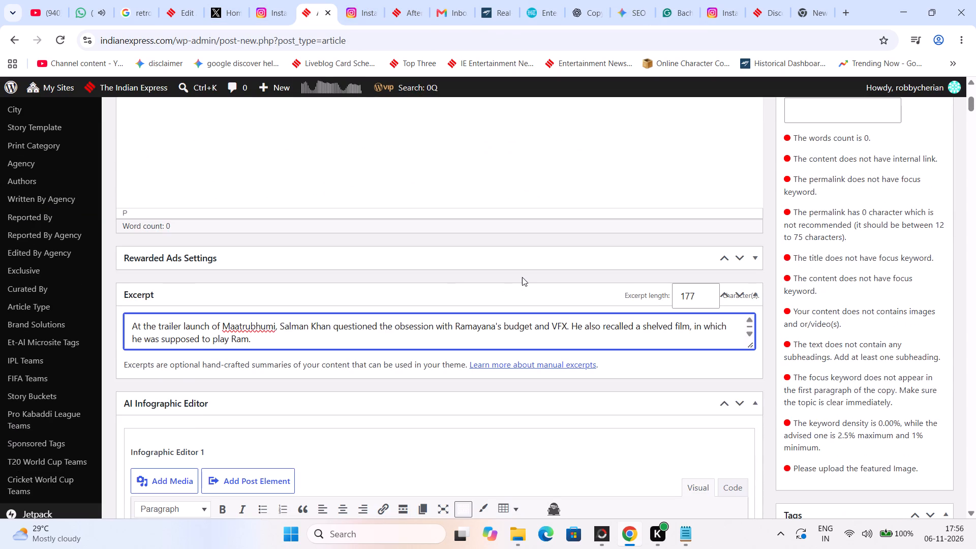
Add the tags Maatrubhumi, Salman Khan, Ramayana, Ranbir Kapoor, Yashi and Sai Pallavi to the article.
{"action": "scroll", "coordinate": [536, 306], "scroll_direction": "down", "scroll_amount": 3}
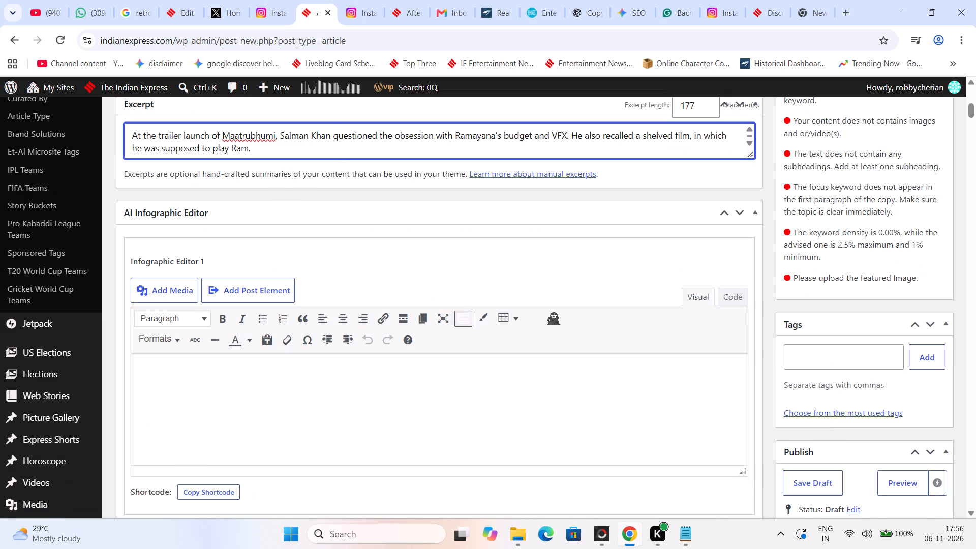
{"action": "left_click_drag", "start_coordinate": [332, 135], "coordinate": [228, 139]}
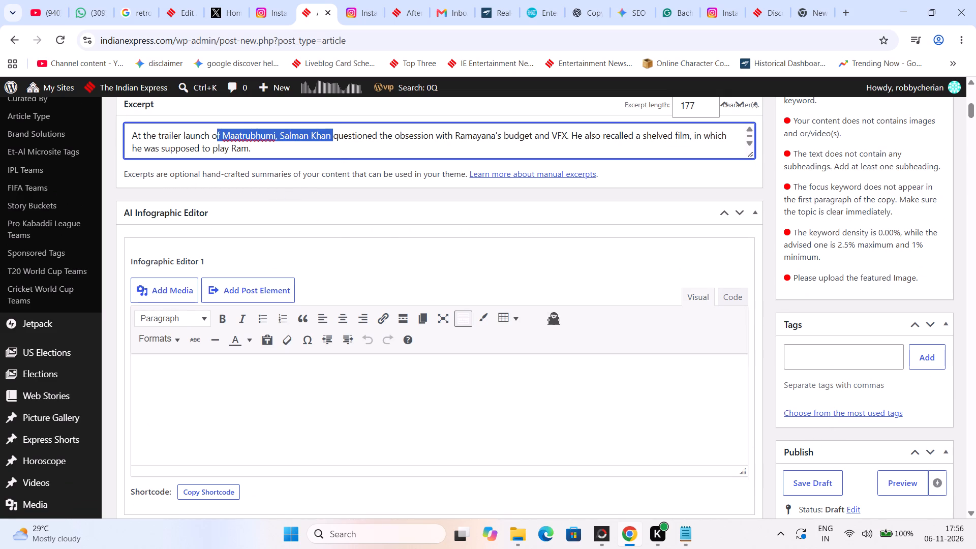
{"action": "left_click_drag", "start_coordinate": [228, 139], "coordinate": [221, 138]}
{"action": "key", "text": "ctrl+c"}
{"action": "left_click", "coordinate": [806, 367]}
{"action": "key", "text": "ctrl+v"}
{"action": "left_click", "coordinate": [941, 357]}
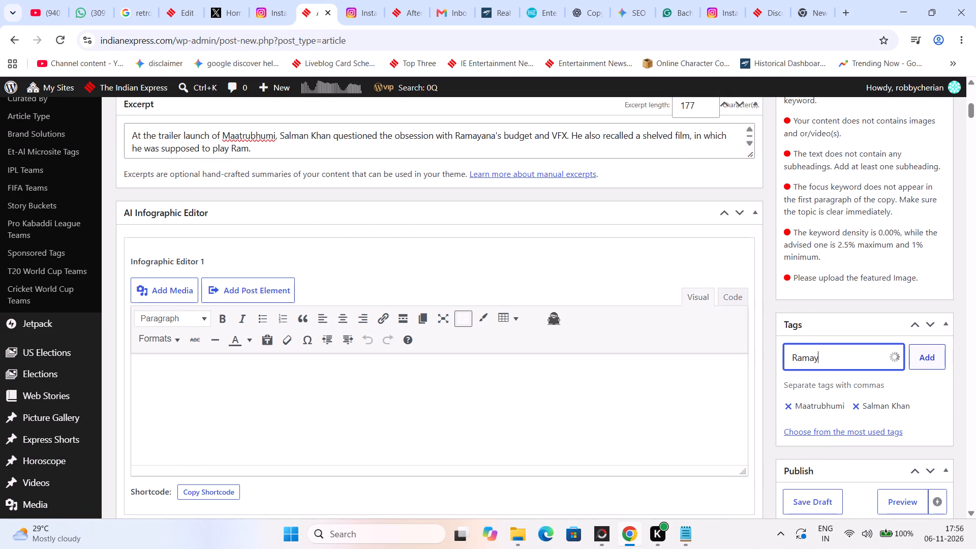
{"action": "key", "text": "Return"}
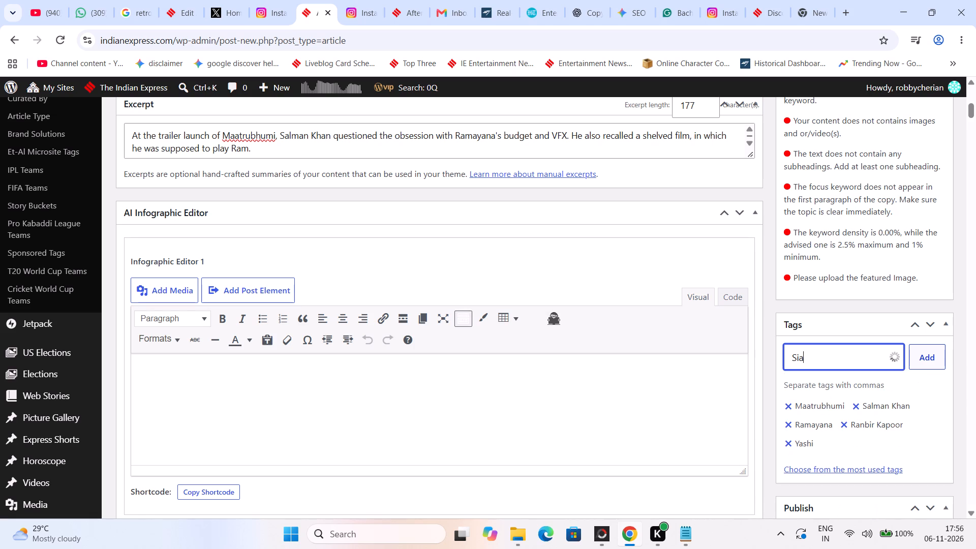
{"action": "key", "text": "BackSpace"}
{"action": "key", "text": "BackSpace"}
{"action": "key", "text": "Return"}
Try to save the article as a draft.
{"action": "scroll", "coordinate": [914, 363], "scroll_direction": "down", "scroll_amount": 3}
{"action": "left_click", "coordinate": [826, 357]}
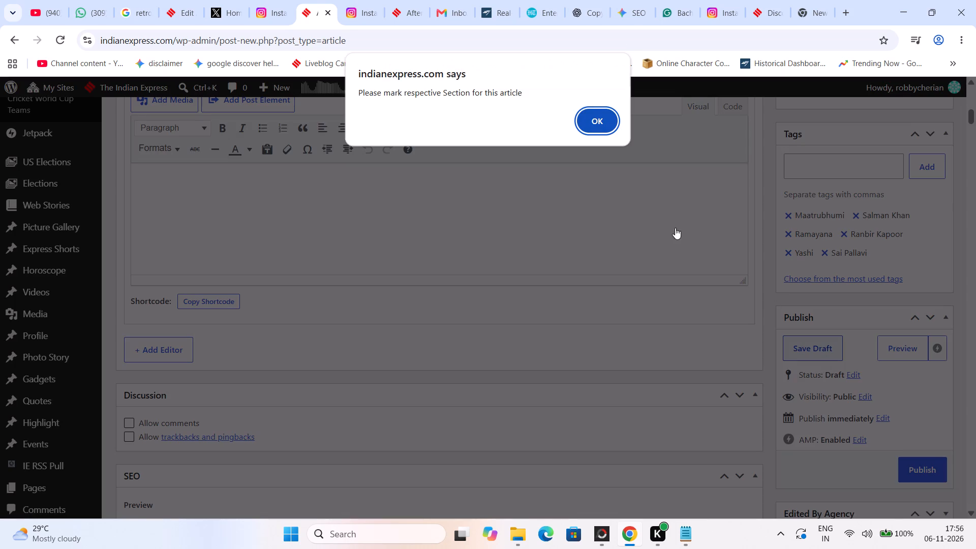
{"action": "left_click", "coordinate": [592, 117]}
Find the Bollywood section under Entertainment with the filter "bo" and assign the article to it.
{"action": "left_click", "coordinate": [975, 340]}
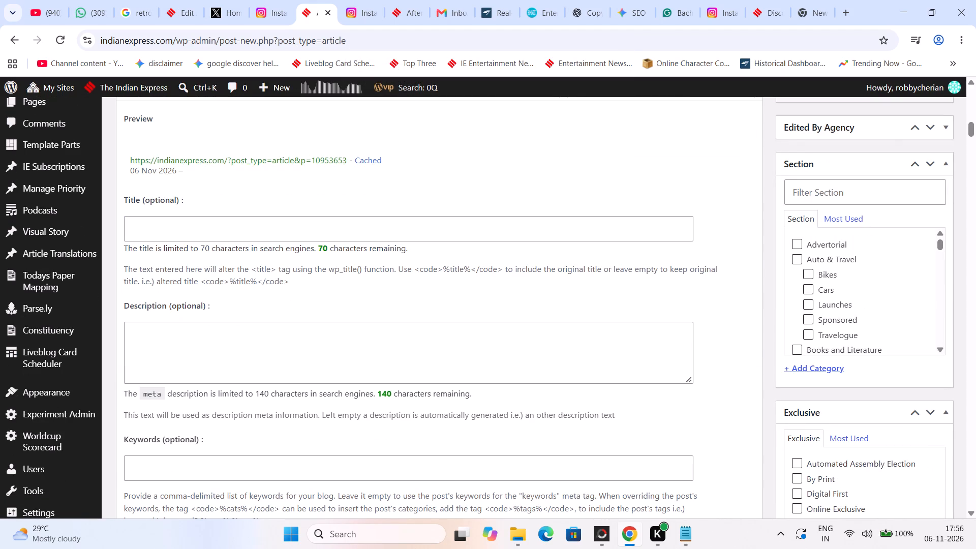
{"action": "left_click", "coordinate": [837, 195]}
{"action": "key", "text": "b"}
{"action": "key", "text": "o"}
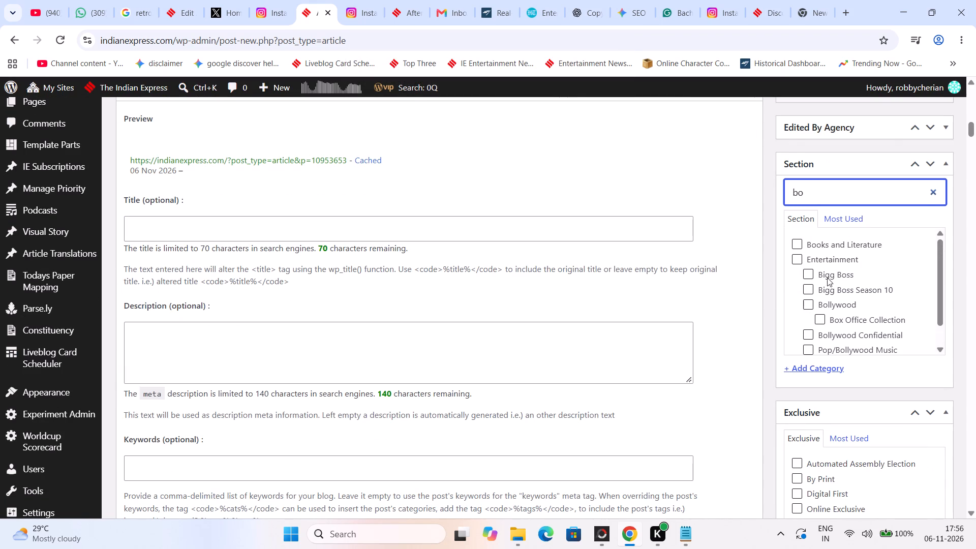
{"action": "left_click", "coordinate": [830, 304]}
Enter the SEO keywords ramayana, salman ramayana, salman khan ramayana, salman and salman khan, separated by commas.
{"action": "scroll", "coordinate": [830, 334], "scroll_direction": "down", "scroll_amount": 3}
{"action": "scroll", "coordinate": [810, 412], "scroll_direction": "down", "scroll_amount": 3}
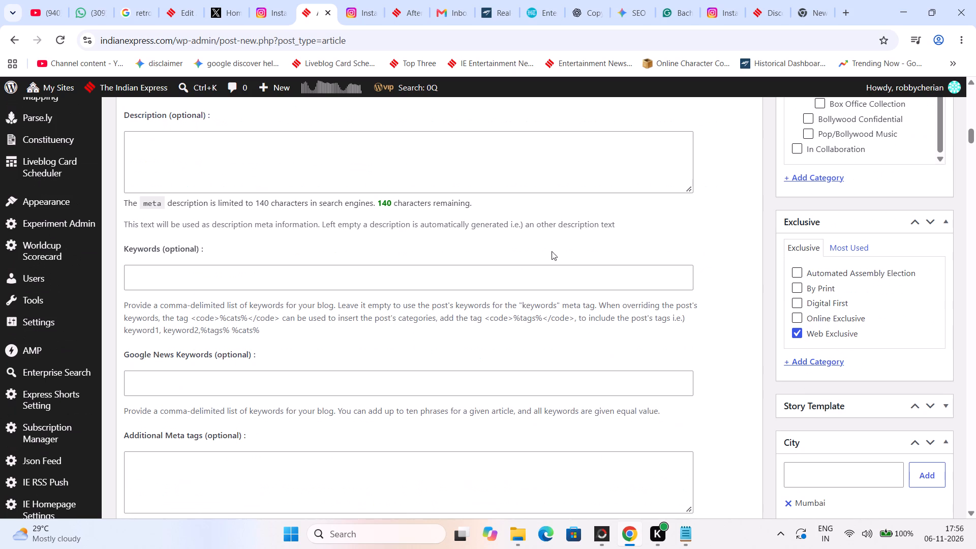
{"action": "left_click", "coordinate": [468, 273]}
{"action": "type", "text": "ran"}
{"action": "type", "text": "bir"}
{"action": "key", "text": "BackSpace"}
{"action": "key", "text": "BackSpace"}
{"action": "key", "text": "BackSpace"}
{"action": "key", "text": "BackSpace"}
{"action": "type", "text": "amay"}
{"action": "key", "text": "BackSpace"}
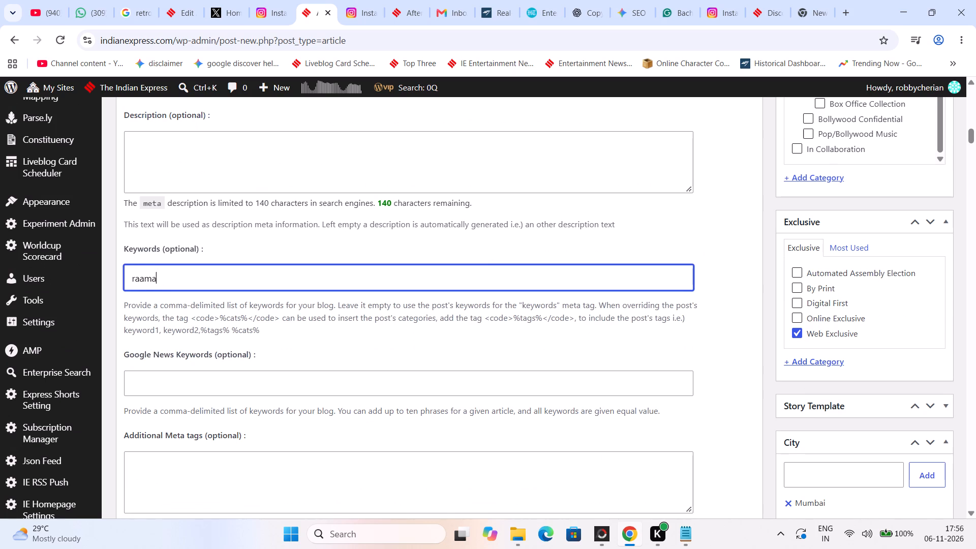
{"action": "key", "text": "BackSpace"}
{"action": "key", "text": "BackSpace"}
{"action": "key", "text": "BackSpace"}
{"action": "type", "text": "mayana,"}
{"action": "key", "text": "space"}
{"action": "type", "text": "salman ramayana, salman khan ramayana,"}
{"action": "key", "text": "space"}
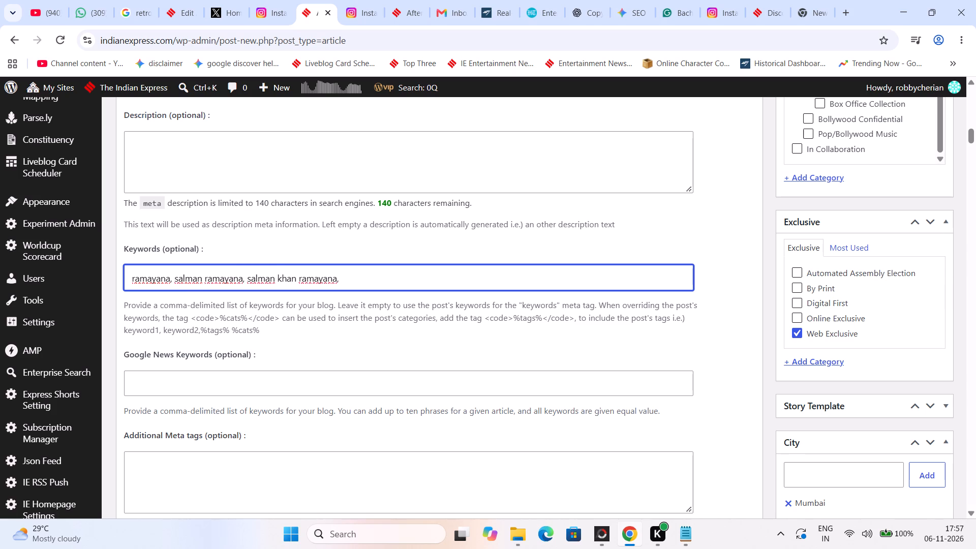
{"action": "type", "text": "salman"}
{"action": "key", "text": "space"}
{"action": "key", "text": "BackSpace"}
{"action": "type", "text": ", sal"}
{"action": "type", "text": "man khan,"}
{"action": "key", "text": "space"}
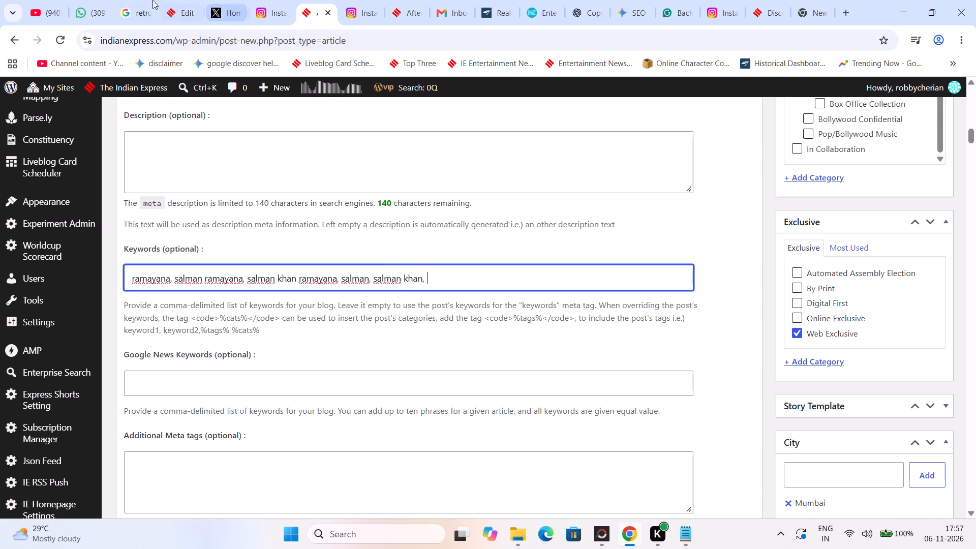
Copy Maatrubhumi from the YouTube teaser title and append the SEO keywords Maatrubhumi, Maatrubhumi trailer launch and Maatrubhumi trailer.
{"action": "left_click", "coordinate": [38, 0]}
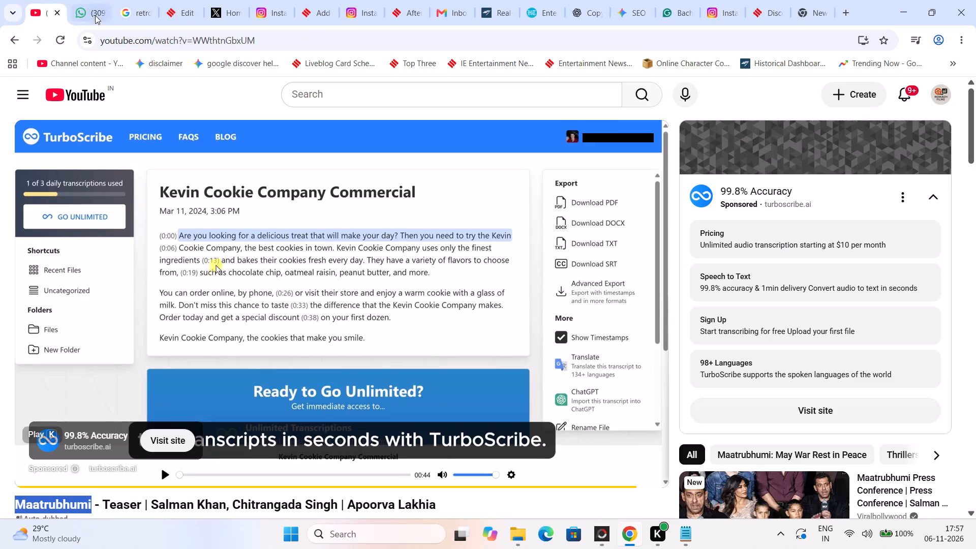
{"action": "right_click", "coordinate": [65, 506]}
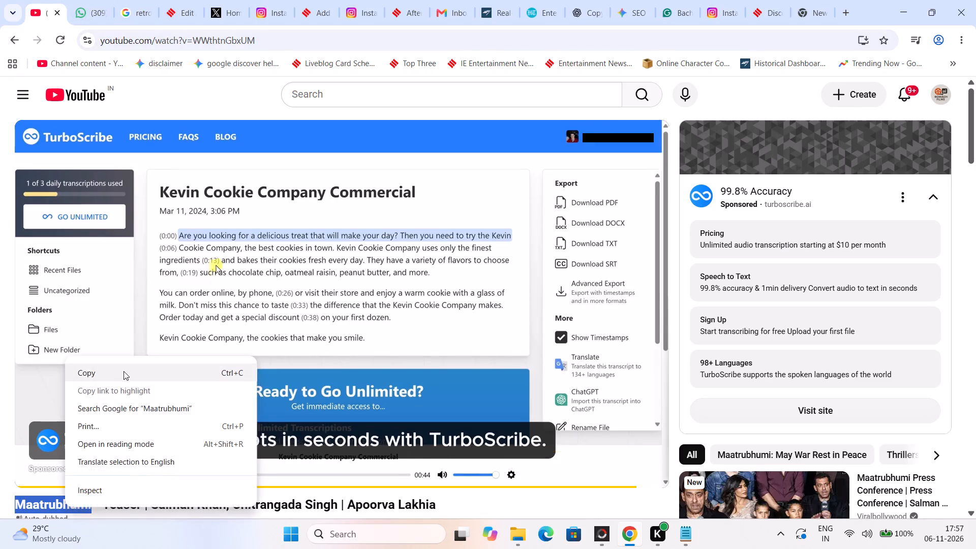
{"action": "left_click", "coordinate": [124, 371]}
{"action": "left_click", "coordinate": [320, 0]}
{"action": "key", "text": "ctrl+v"}
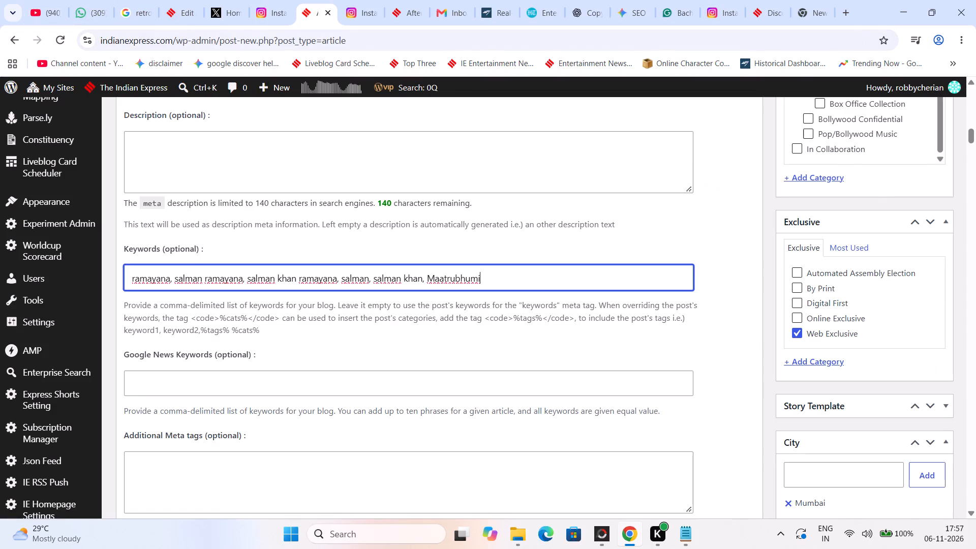
{"action": "type", "text": ","}
{"action": "key", "text": "space"}
{"action": "key", "text": "ctrl+v"}
{"action": "key", "text": "space"}
{"action": "type", "text": "trailer launch,"}
{"action": "key", "text": "space"}
{"action": "key", "text": "ctrl+v"}
{"action": "key", "text": "space"}
{"action": "type", "text": "trailer"}
Copy the complete SEO keyword list into the Google News Keywords field.
{"action": "key", "text": "ctrl+a"}
{"action": "key", "text": "ctrl+c"}
{"action": "key", "text": "Tab"}
{"action": "key", "text": "ctrl+v"}
{"action": "scroll", "coordinate": [562, 317], "scroll_direction": "up", "scroll_amount": 7}
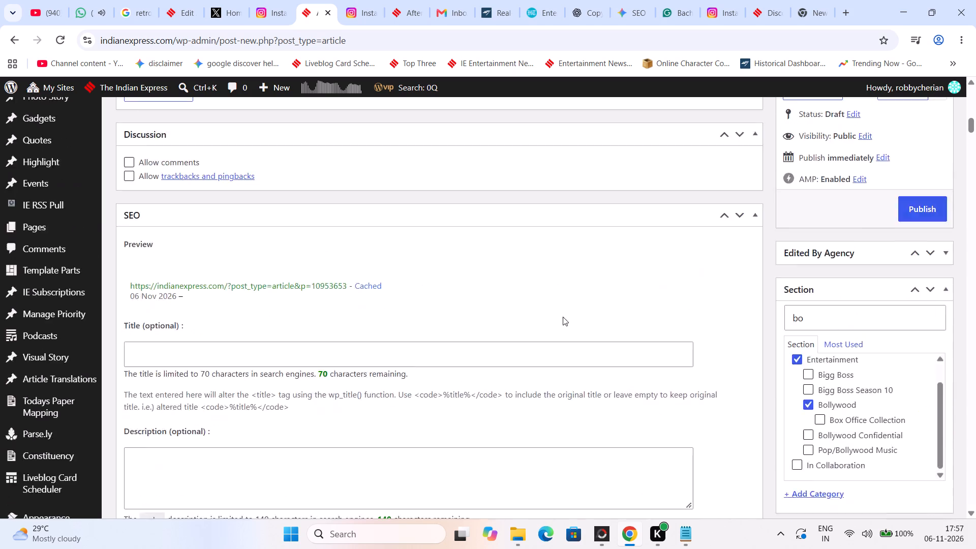
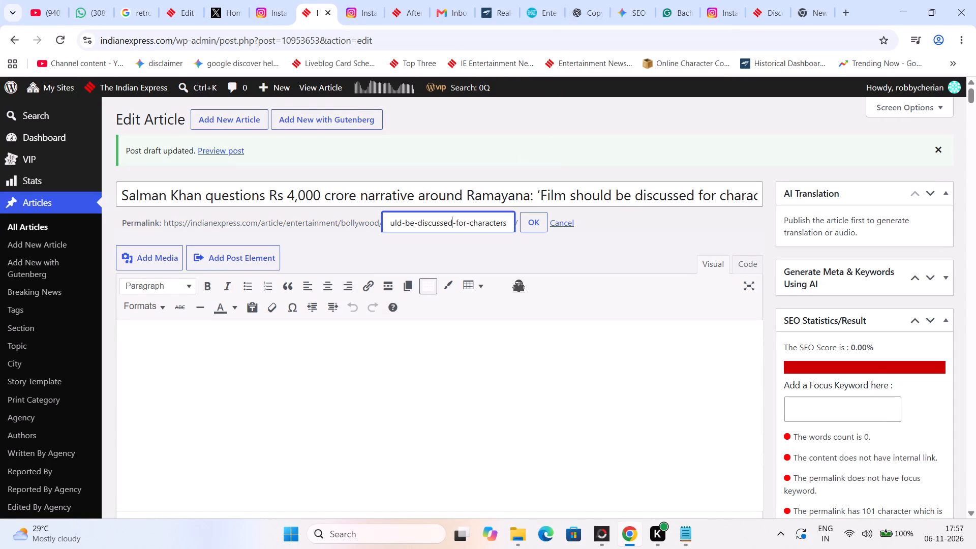
Replace everything after "ramayana-" in the article's permalink slug with "movie".
{"action": "left_click_drag", "start_coordinate": [409, 222], "coordinate": [611, 224]}
{"action": "key", "text": "BackSpace"}
{"action": "key", "text": "BackSpace"}
{"action": "key", "text": "BackSpace"}
{"action": "key", "text": "BackSpace"}
{"action": "key", "text": "BackSpace"}
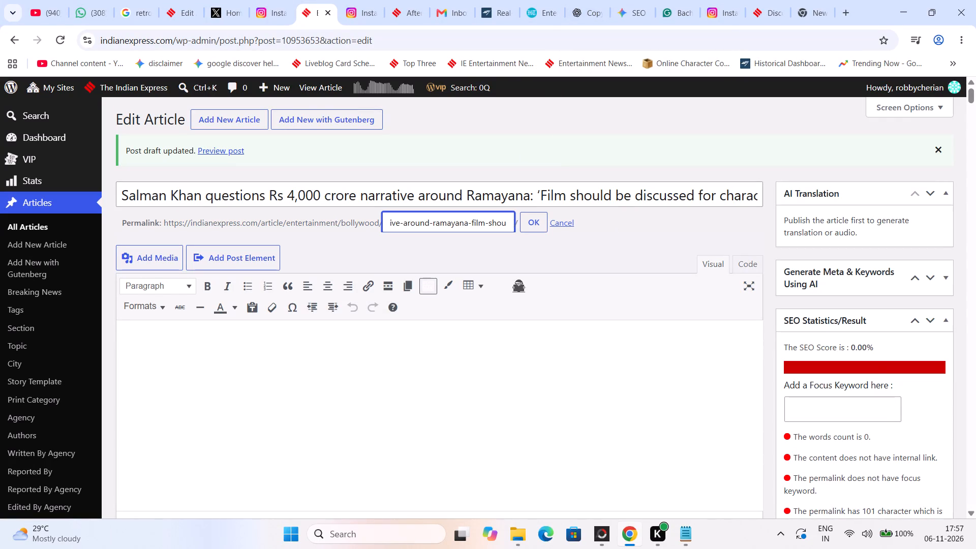
{"action": "key", "text": "BackSpace"}
{"action": "key", "text": "BackSpace"}
{"action": "key", "text": "BackSpace"}
{"action": "key", "text": "BackSpace"}
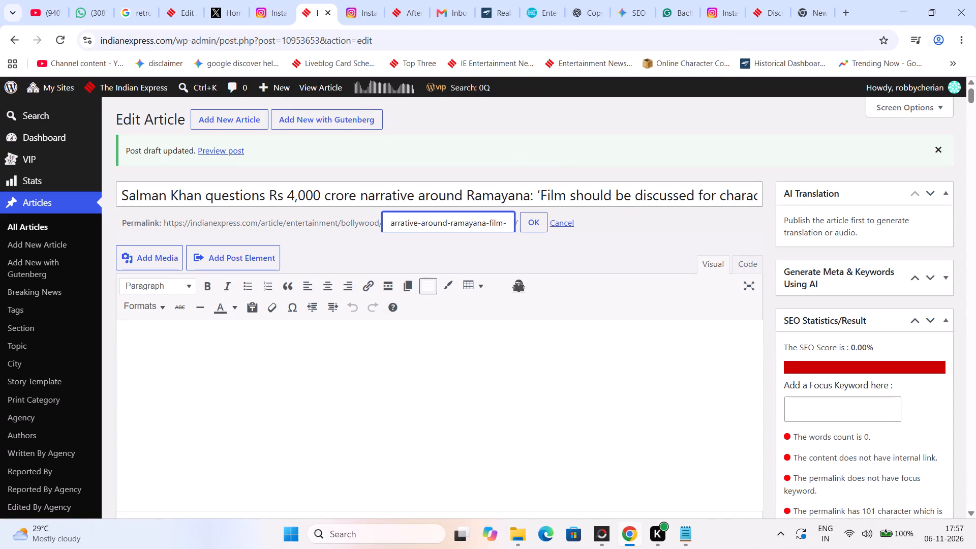
{"action": "key", "text": "BackSpace"}
{"action": "key", "text": "BackSpace"}
{"action": "key", "text": "BackSpace"}
{"action": "key", "text": "BackSpace"}
{"action": "key", "text": "BackSpace"}
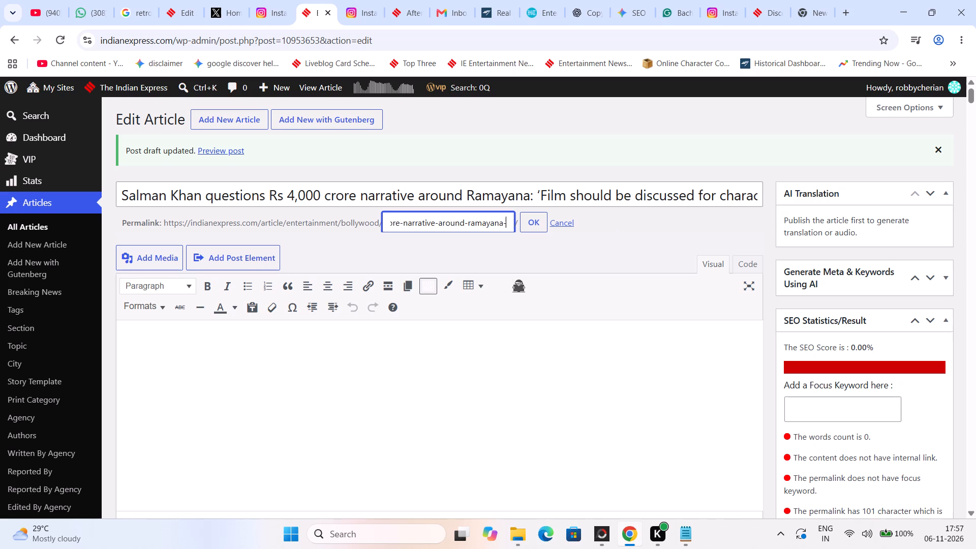
{"action": "type", "text": "movie"}
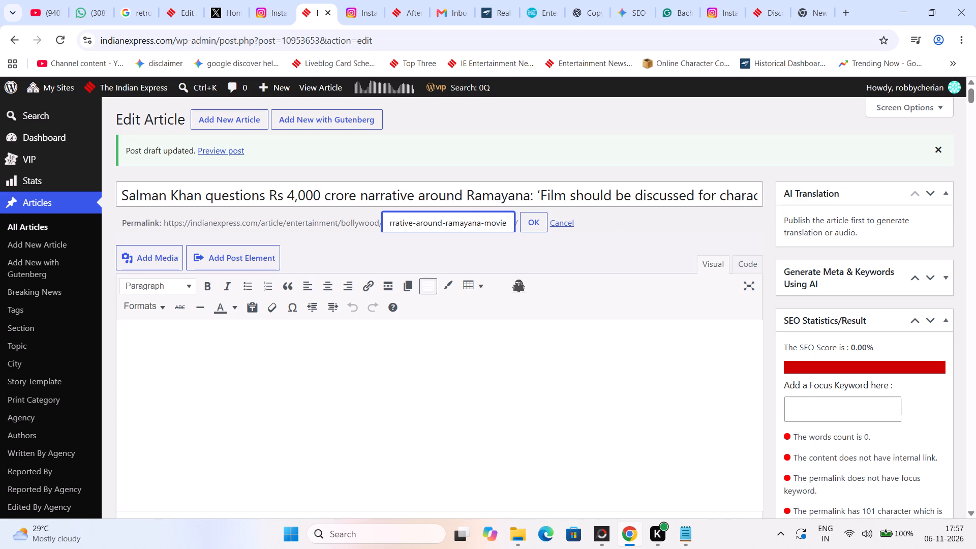
Insert "budget-" after "crore-" in the permalink slug and apply the edited permalink.
{"action": "left_click_drag", "start_coordinate": [406, 228], "coordinate": [372, 228]}
{"action": "left_click", "coordinate": [424, 226]}
{"action": "left_click_drag", "start_coordinate": [483, 222], "coordinate": [499, 223]}
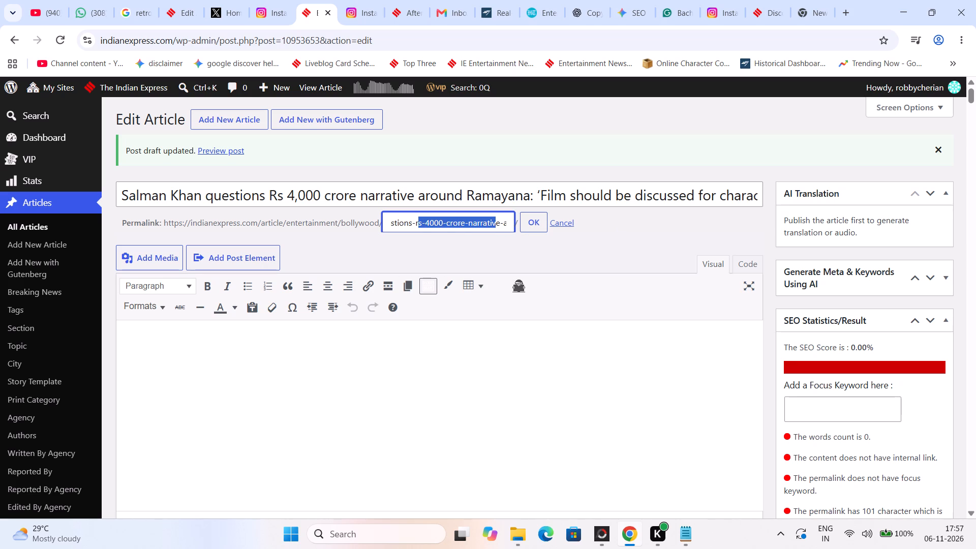
{"action": "left_click", "coordinate": [435, 221]}
{"action": "left_click", "coordinate": [464, 224]}
{"action": "left_click", "coordinate": [467, 224]}
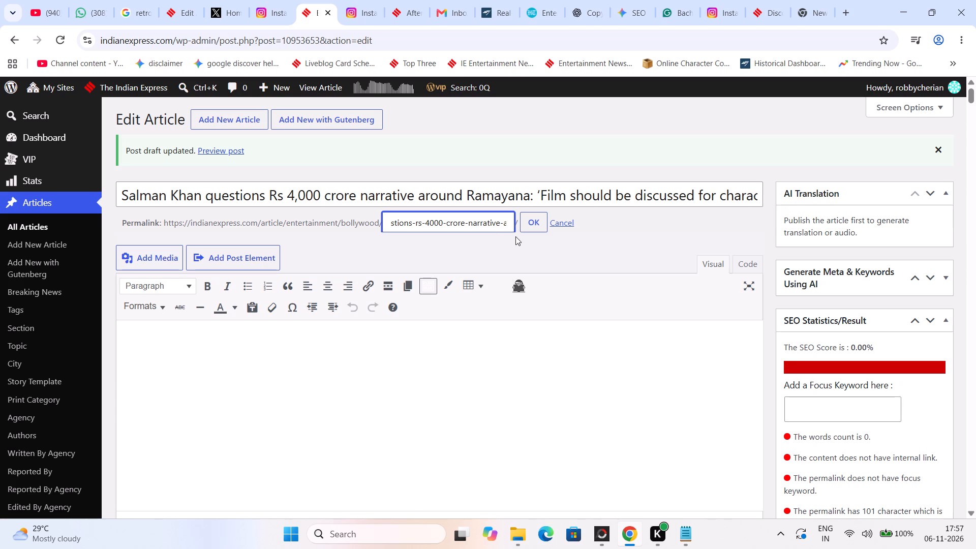
{"action": "type", "text": "budget"}
{"action": "key", "text": "minus"}
{"action": "left_click", "coordinate": [528, 221]}
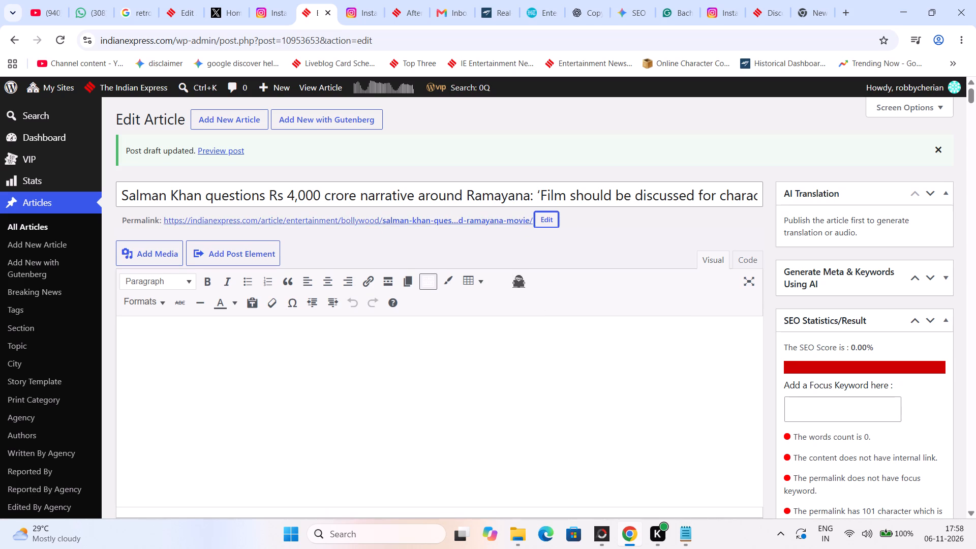
Insert the word "budget" after "Rs 4,000 crore" in the article headline.
{"action": "left_click", "coordinate": [541, 366]}
{"action": "left_click", "coordinate": [355, 197]}
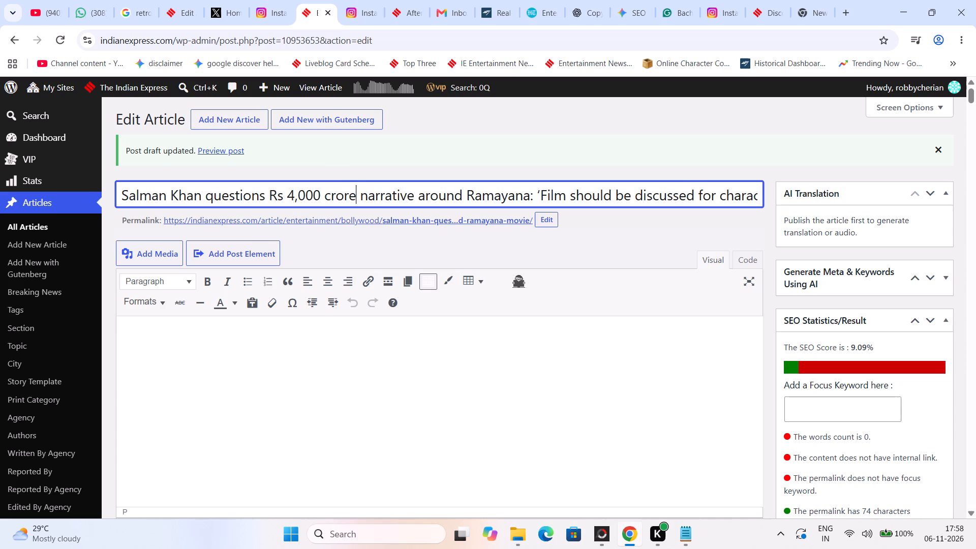
{"action": "key", "text": "space"}
{"action": "key", "text": "n"}
{"action": "key", "text": "BackSpace"}
{"action": "type", "text": "bu"}
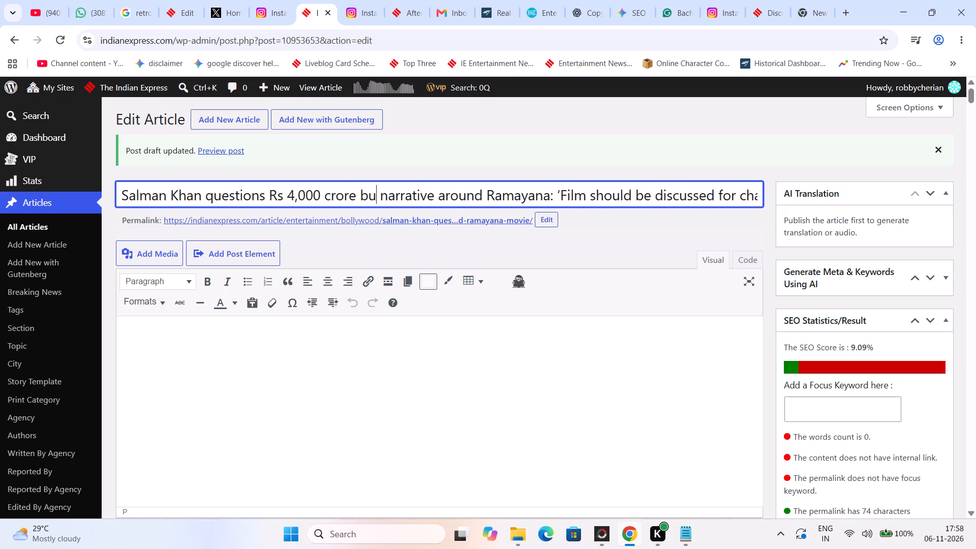
{"action": "key", "text": "f"}
{"action": "key", "text": "BackSpace"}
{"action": "type", "text": "dget"}
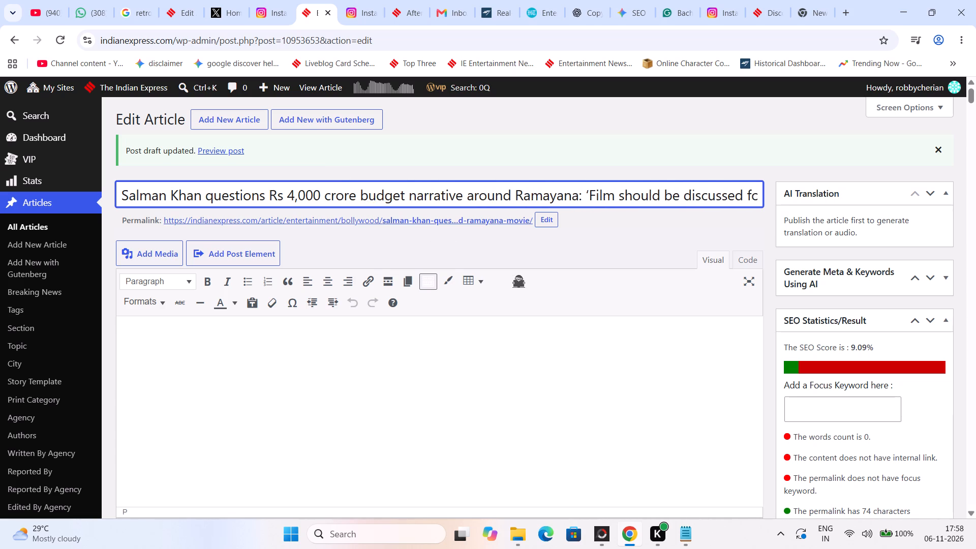
Replace the alternate heading with the main headline's text up to "Ramayana", and delete "Khan" from it.
{"action": "left_click_drag", "start_coordinate": [577, 197], "coordinate": [116, 205]}
{"action": "key", "text": "ctrl+c"}
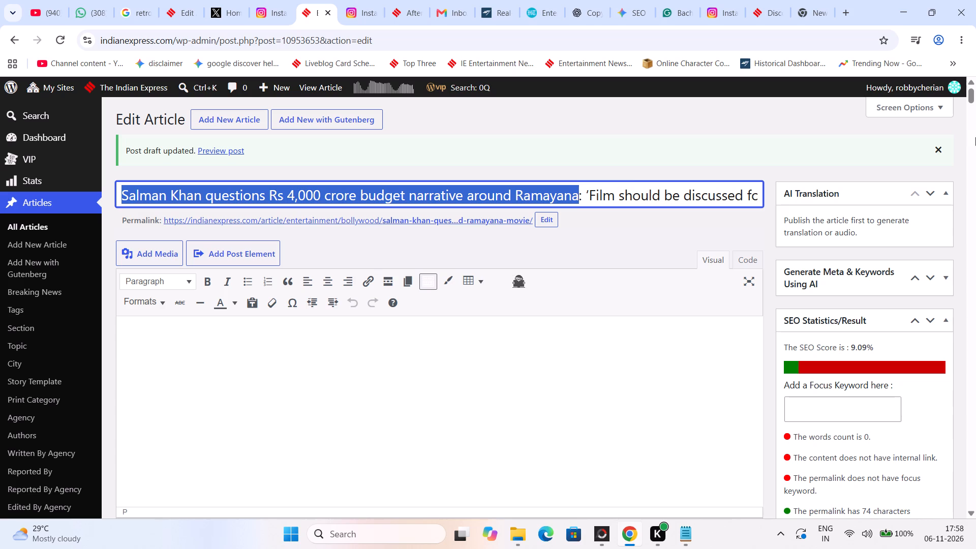
{"action": "left_click_drag", "start_coordinate": [973, 96], "coordinate": [975, 548]}
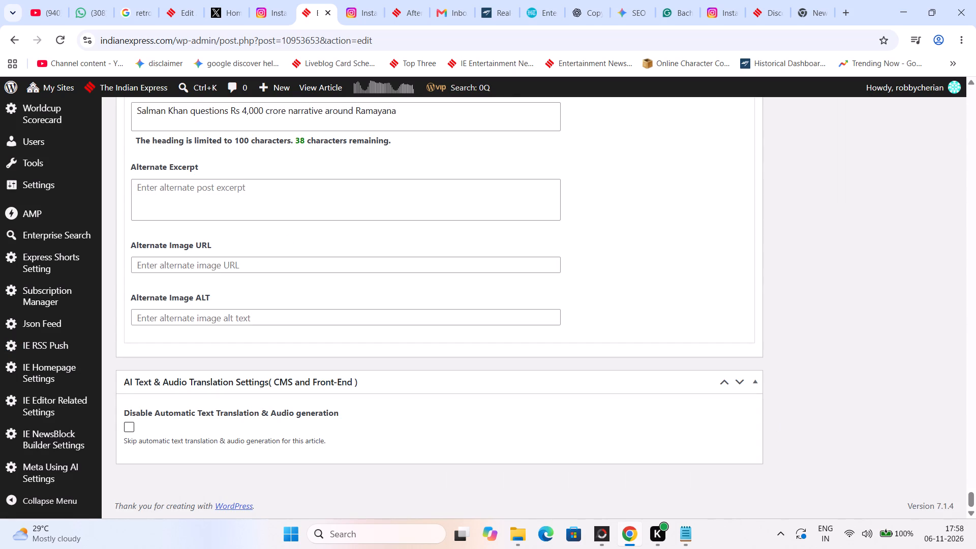
{"action": "triple_click", "coordinate": [167, 119]}
{"action": "key", "text": "ctrl+v"}
{"action": "left_click_drag", "start_coordinate": [191, 114], "coordinate": [162, 117]}
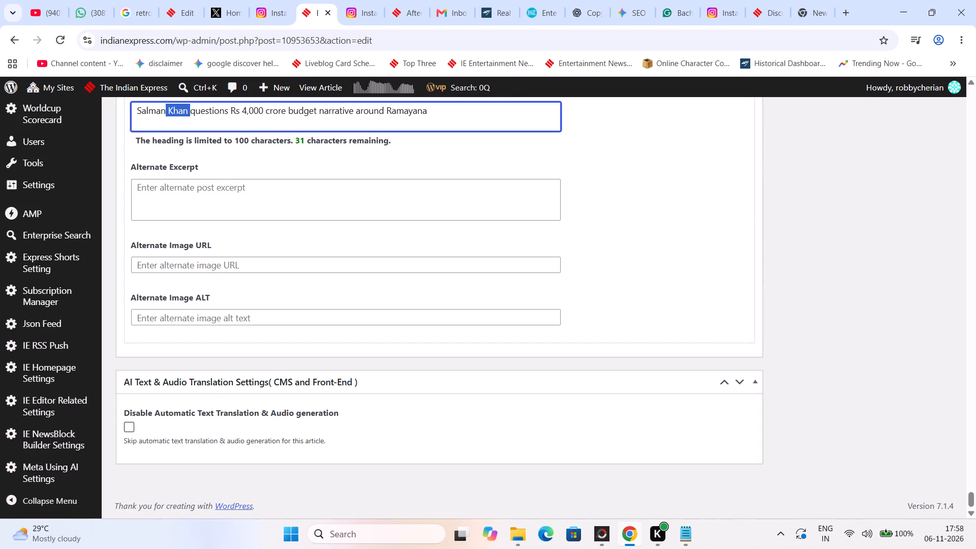
{"action": "left_click_drag", "start_coordinate": [162, 117], "coordinate": [170, 117]}
{"action": "key", "text": "BackSpace"}
Cut the story text below "Content body:" from the Grammarly document and paste it into the WordPress article body.
{"action": "left_click_drag", "start_coordinate": [975, 144], "coordinate": [964, 102]}
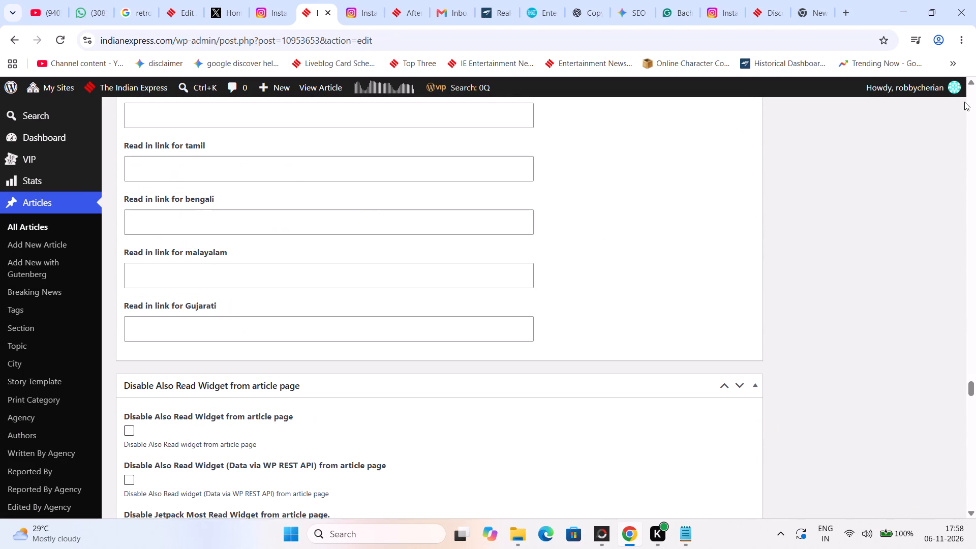
{"action": "left_click_drag", "start_coordinate": [964, 102], "coordinate": [964, 101]}
{"action": "left_click", "coordinate": [964, 101]}
{"action": "left_click_drag", "start_coordinate": [972, 102], "coordinate": [971, 97]}
{"action": "left_click_drag", "start_coordinate": [971, 97], "coordinate": [973, 76]}
{"action": "left_click", "coordinate": [533, 412]}
{"action": "left_click", "coordinate": [685, 0]}
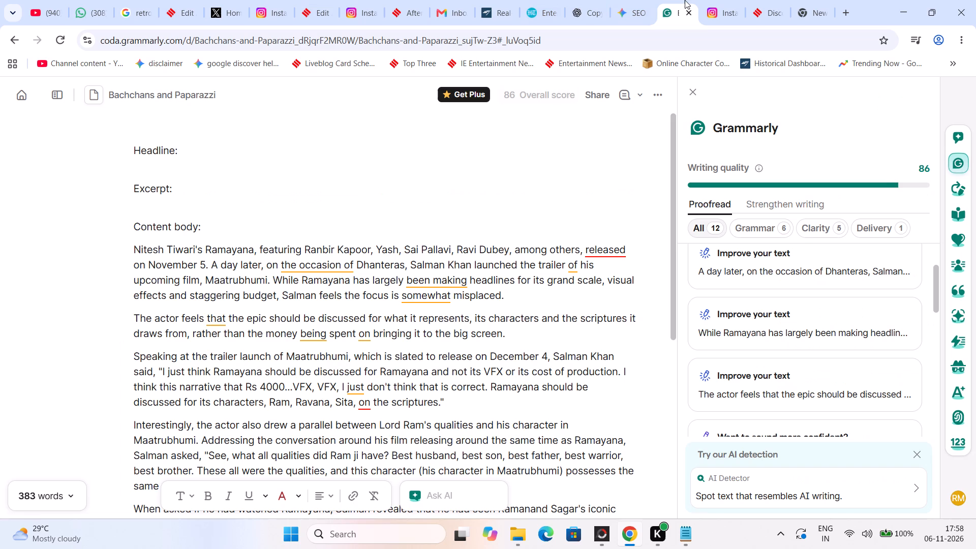
{"action": "scroll", "coordinate": [358, 287], "scroll_direction": "down", "scroll_amount": 8}
{"action": "left_click_drag", "start_coordinate": [441, 347], "coordinate": [183, 135]}
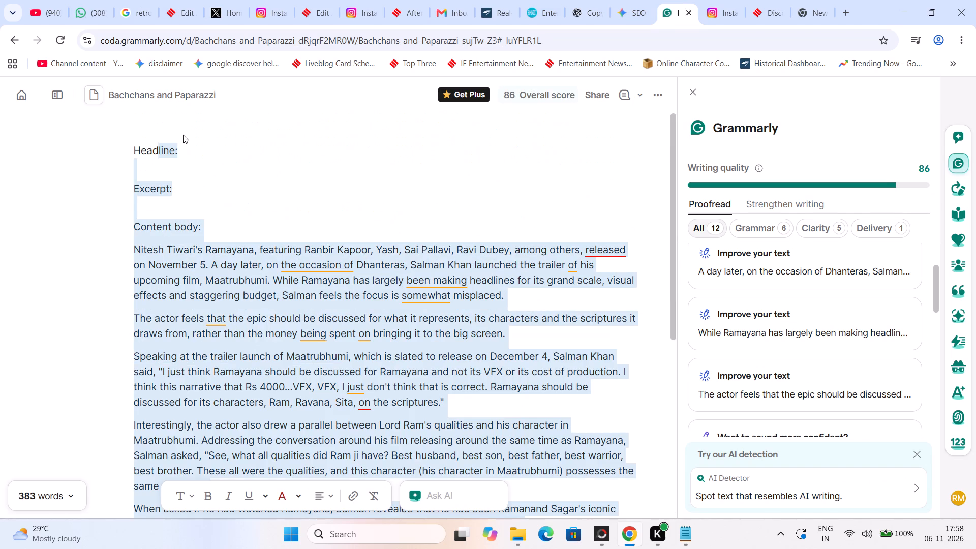
{"action": "left_click_drag", "start_coordinate": [183, 135], "coordinate": [115, 251]}
{"action": "key", "text": "ctrl+x"}
{"action": "left_click", "coordinate": [323, 0]}
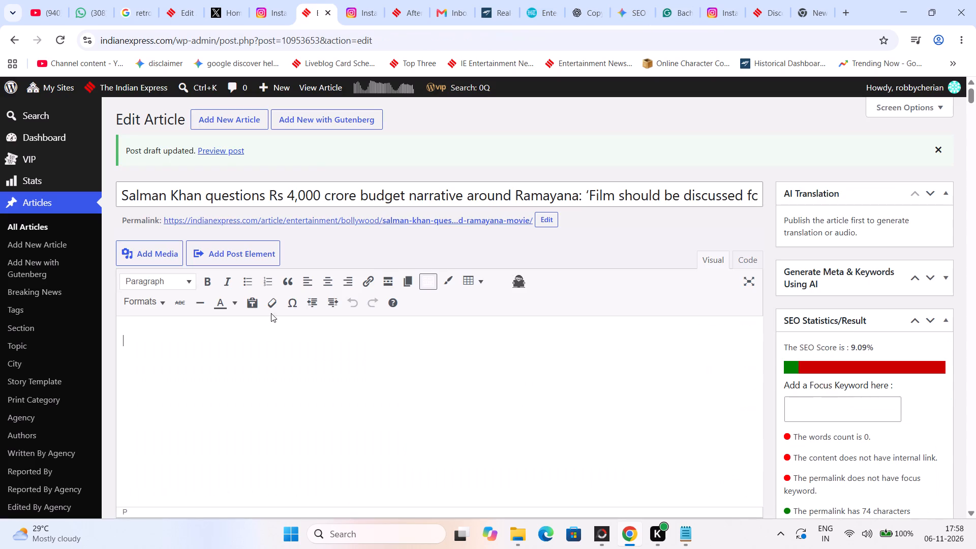
{"action": "right_click", "coordinate": [201, 335]}
{"action": "left_click", "coordinate": [247, 212]}
{"action": "scroll", "coordinate": [261, 350], "scroll_direction": "down", "scroll_amount": 2}
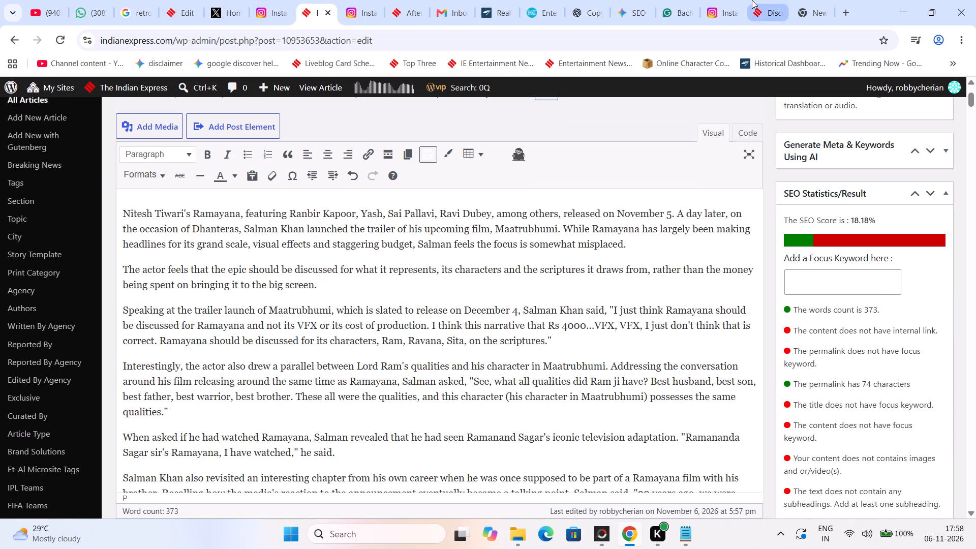
Open the Ramayana Box Office Collection Day 1 live updates article from the Chartbeat entertainment dashboard and copy its URL.
{"action": "left_click", "coordinate": [753, 0]}
{"action": "left_click", "coordinate": [504, 0]}
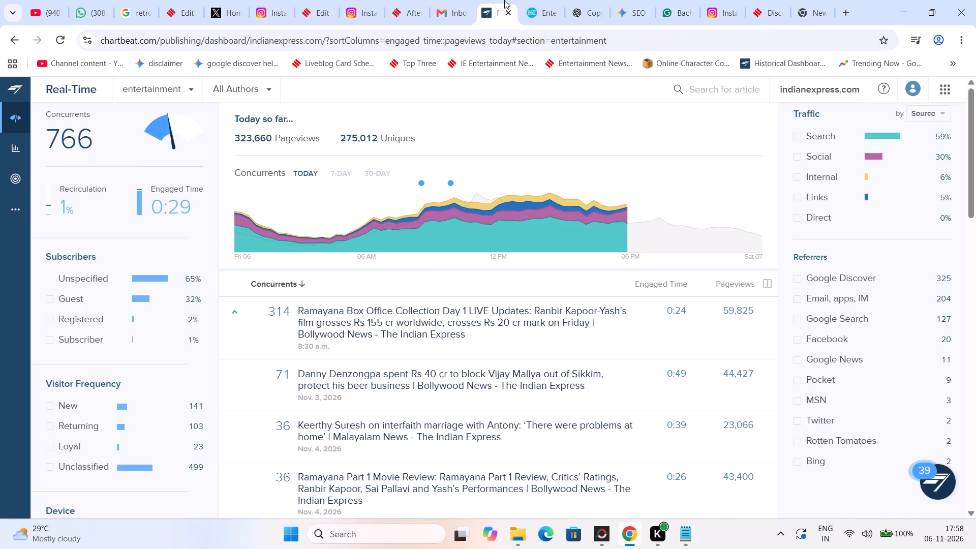
{"action": "left_click", "coordinate": [419, 330]}
{"action": "left_click", "coordinate": [551, 145]}
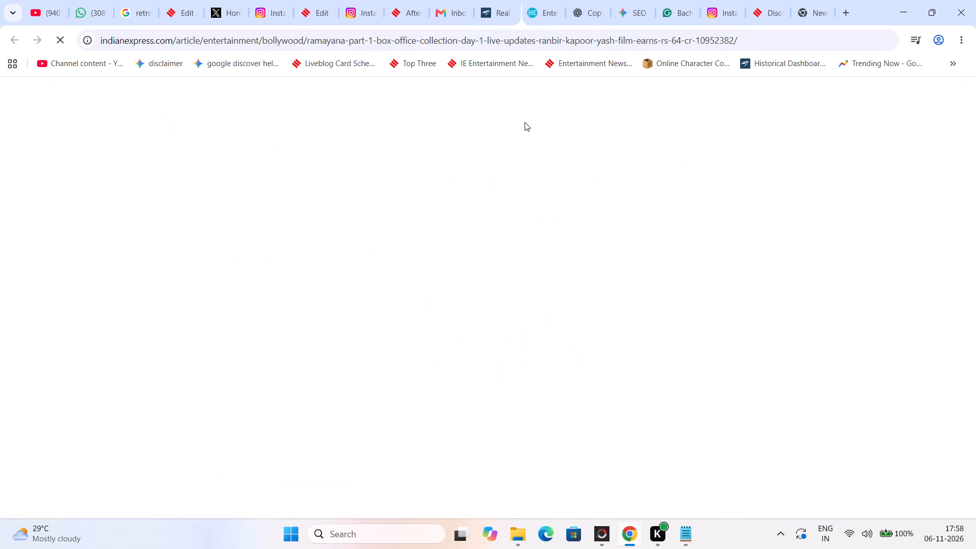
{"action": "left_click", "coordinate": [424, 42]}
{"action": "key", "text": "ctrl+c"}
Back in WordPress, make "Ramayana" in the first paragraph bold and link it to the copied URL, opening in a new tab.
{"action": "left_click", "coordinate": [303, 0]}
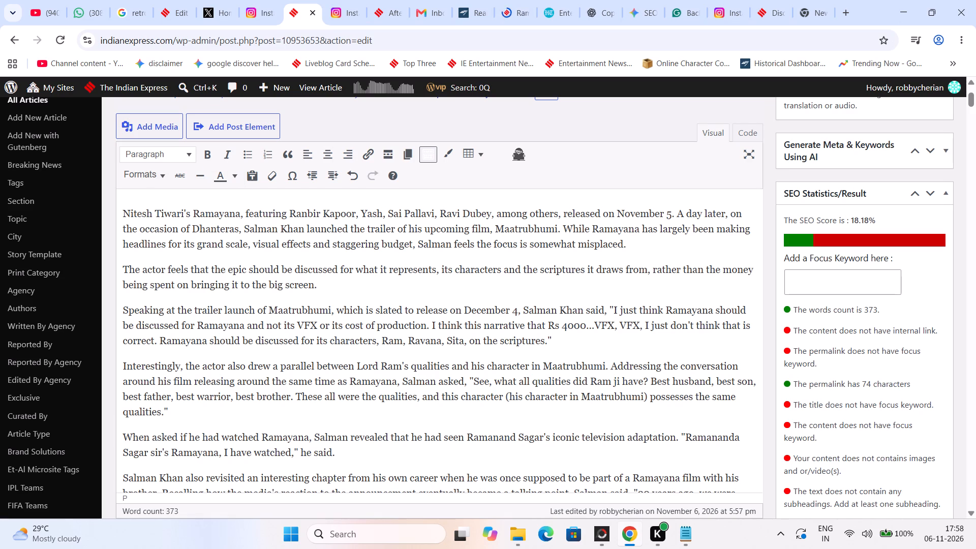
{"action": "left_click_drag", "start_coordinate": [193, 214], "coordinate": [238, 218]}
{"action": "left_click", "coordinate": [214, 156]}
{"action": "left_click", "coordinate": [370, 152]}
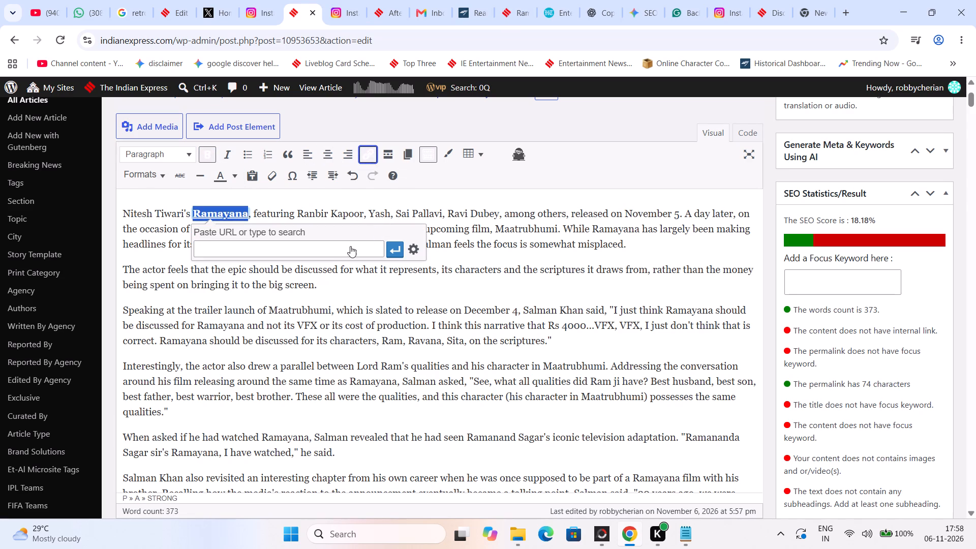
{"action": "left_click", "coordinate": [347, 251]}
{"action": "key", "text": "ctrl+v"}
{"action": "left_click", "coordinate": [409, 253]}
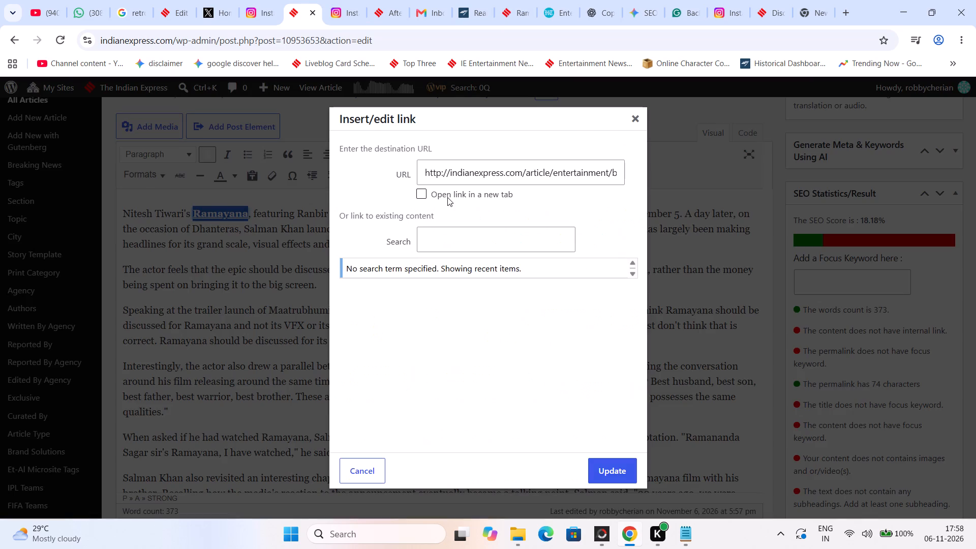
{"action": "left_click", "coordinate": [421, 197]}
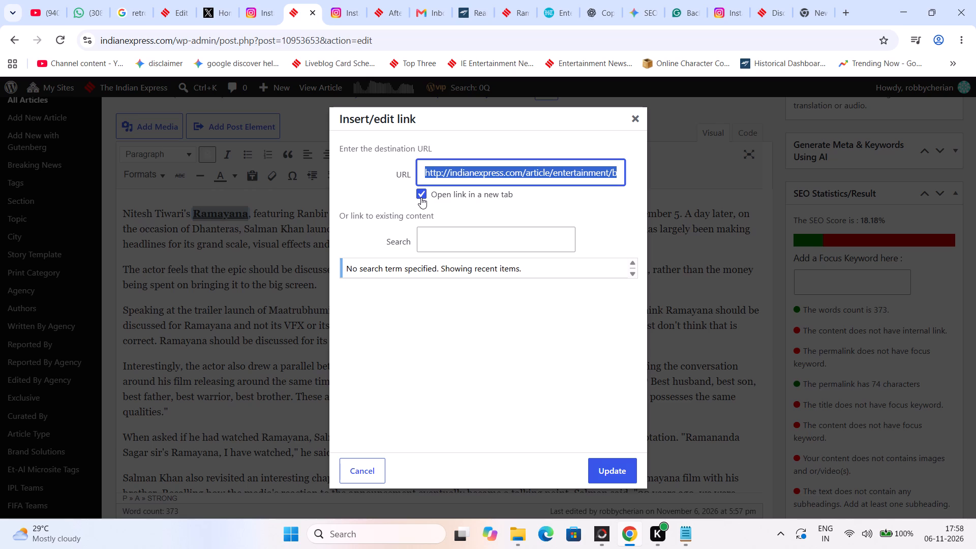
{"action": "left_click", "coordinate": [599, 456]}
{"action": "left_click", "coordinate": [602, 464]}
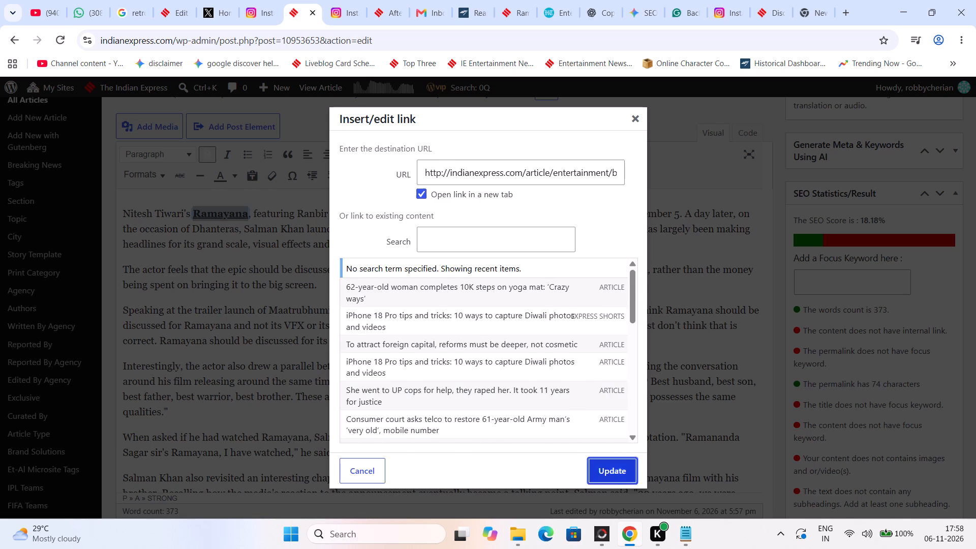
Search YouTube for "screen awards ramayana".
{"action": "left_click", "coordinate": [51, 0]}
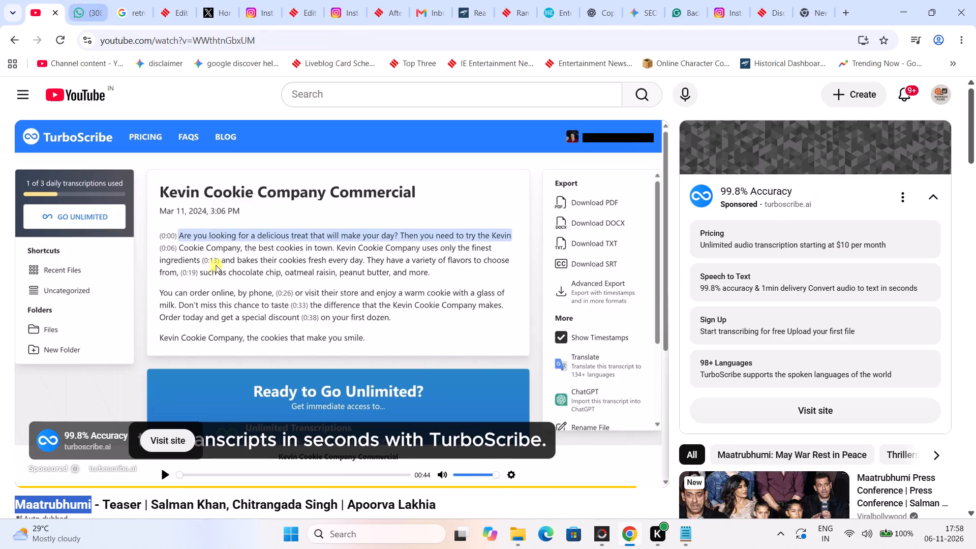
{"action": "left_click", "coordinate": [339, 94]}
{"action": "type", "text": "screeb aaw"}
{"action": "key", "text": "BackSpace"}
{"action": "key", "text": "BackSpace"}
{"action": "key", "text": "BackSpace"}
{"action": "key", "text": "BackSpace"}
{"action": "key", "text": "BackSpace"}
{"action": "type", "text": "b awar"}
{"action": "key", "text": "BackSpace"}
{"action": "key", "text": "BackSpace"}
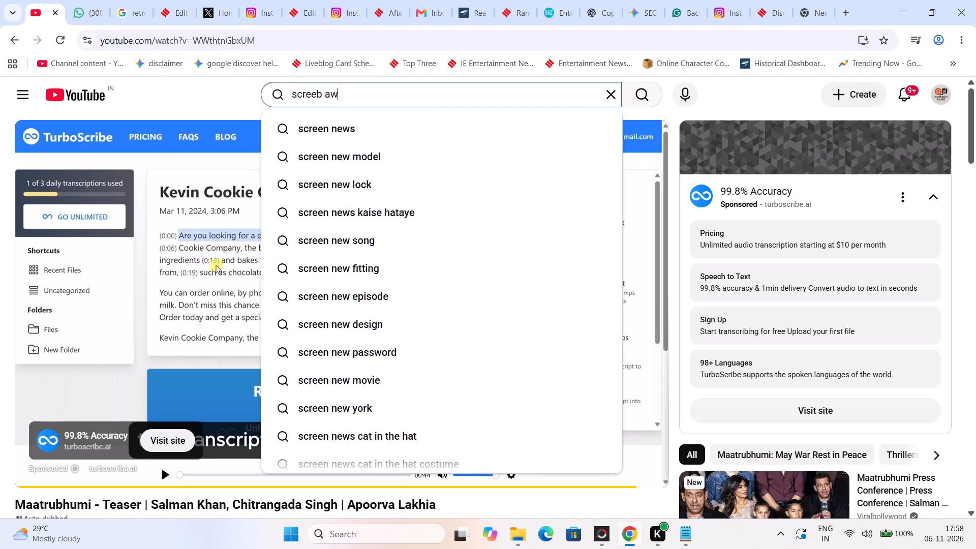
{"action": "key", "text": "BackSpace"}
{"action": "key", "text": "BackSpace"}
{"action": "key", "text": "BackSpace"}
{"action": "key", "text": "BackSpace"}
{"action": "type", "text": "n awards na"}
{"action": "key", "text": "BackSpace"}
{"action": "key", "text": "BackSpace"}
{"action": "type", "text": "ramayana"}
{"action": "key", "text": "Return"}
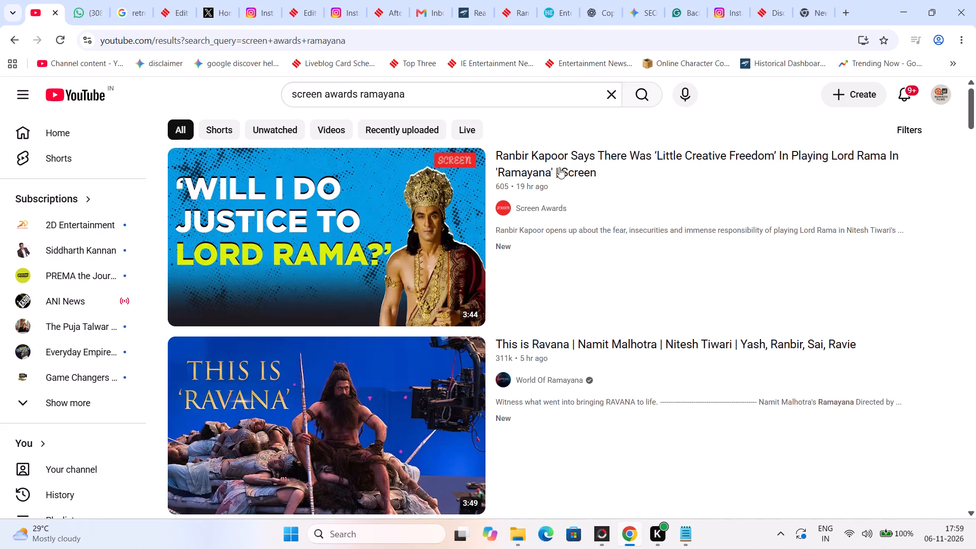
Look through the Ramayana video results and open the Screen Awards channel.
{"action": "left_click", "coordinate": [561, 165]}
{"action": "left_click", "coordinate": [14, 49]}
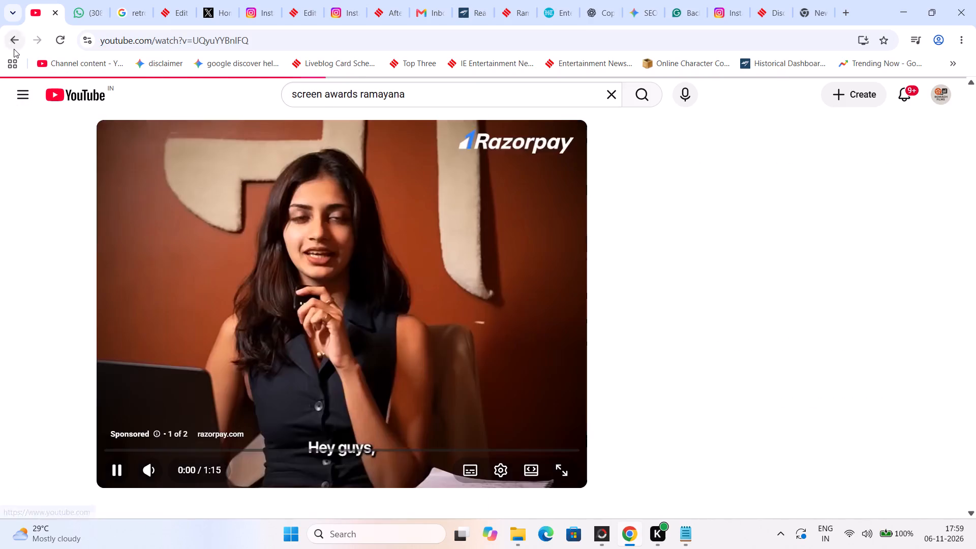
{"action": "scroll", "coordinate": [590, 231], "scroll_direction": "down", "scroll_amount": 9}
{"action": "scroll", "coordinate": [591, 234], "scroll_direction": "up", "scroll_amount": 3}
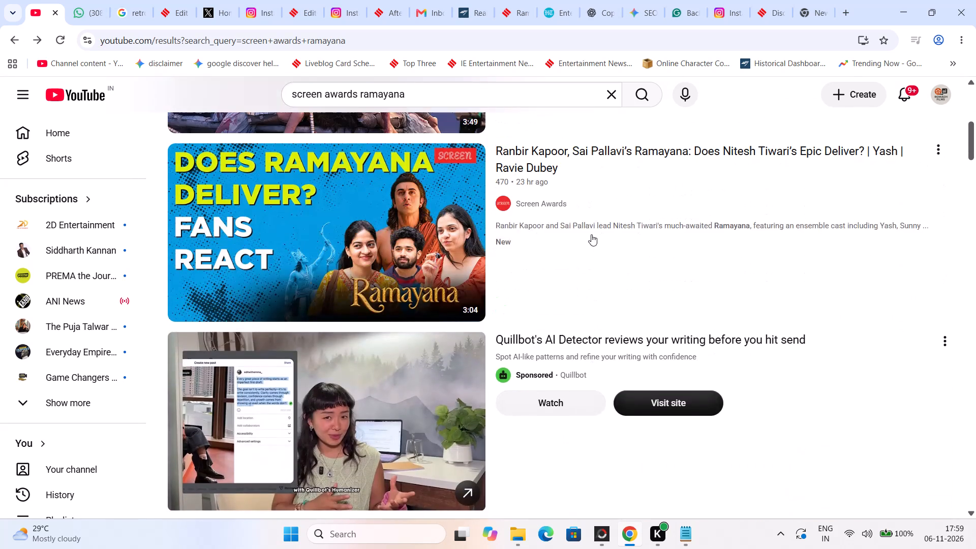
{"action": "scroll", "coordinate": [569, 207], "scroll_direction": "up", "scroll_amount": 7}
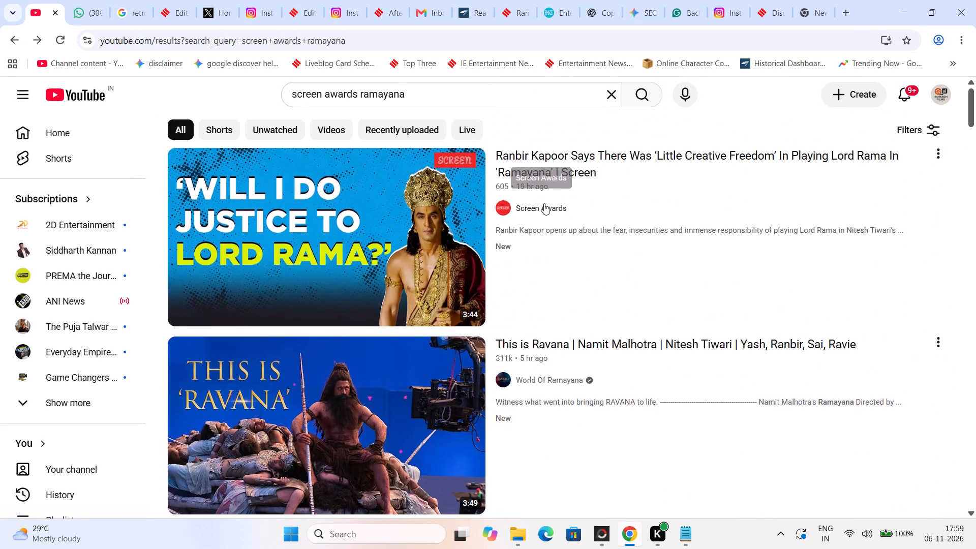
{"action": "left_click", "coordinate": [544, 203]}
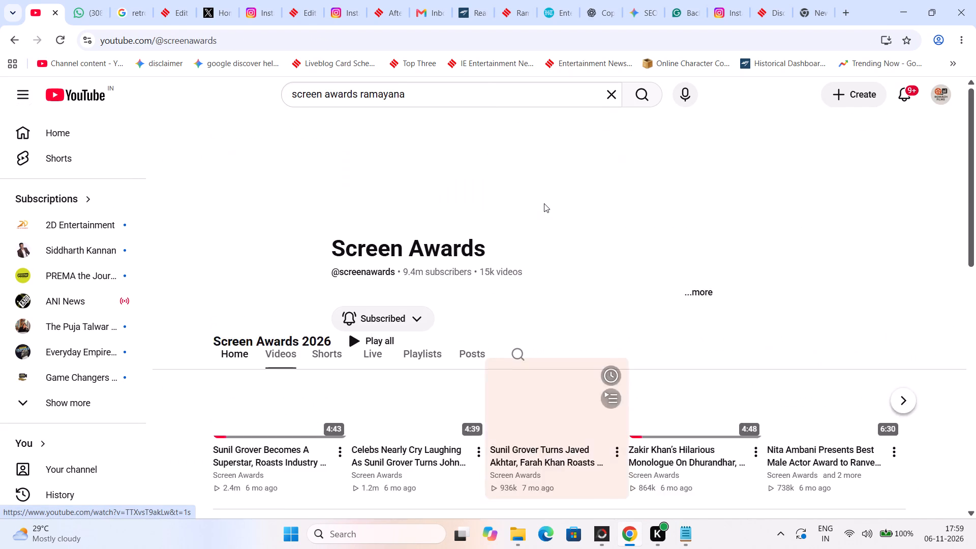
Search within the Screen Awards channel for "ramayana".
{"action": "left_click", "coordinate": [514, 351]}
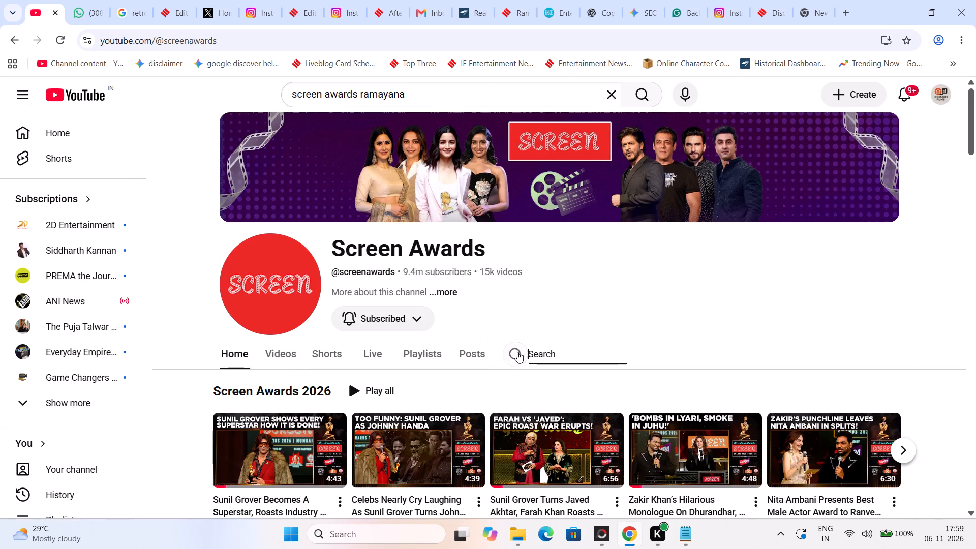
{"action": "key", "text": "a"}
{"action": "key", "text": "r"}
{"action": "key", "text": "BackSpace"}
{"action": "key", "text": "BackSpace"}
{"action": "type", "text": "ramayana"}
{"action": "key", "text": "Return"}
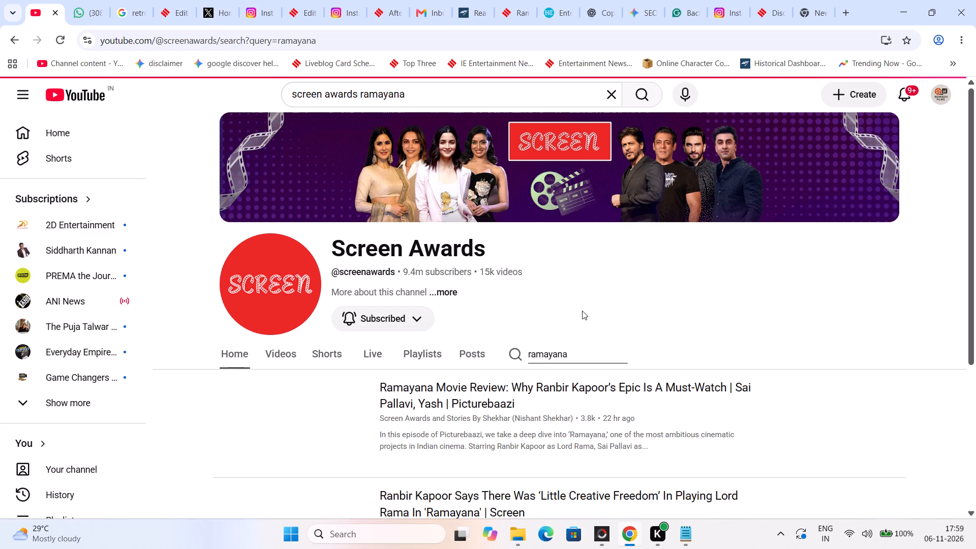
Open the Picturebaazi video "Ramayana Movie Review: Why Ranbir Kapoor's Epic Is A Must-Watch" and copy its embed code.
{"action": "left_click", "coordinate": [472, 400]}
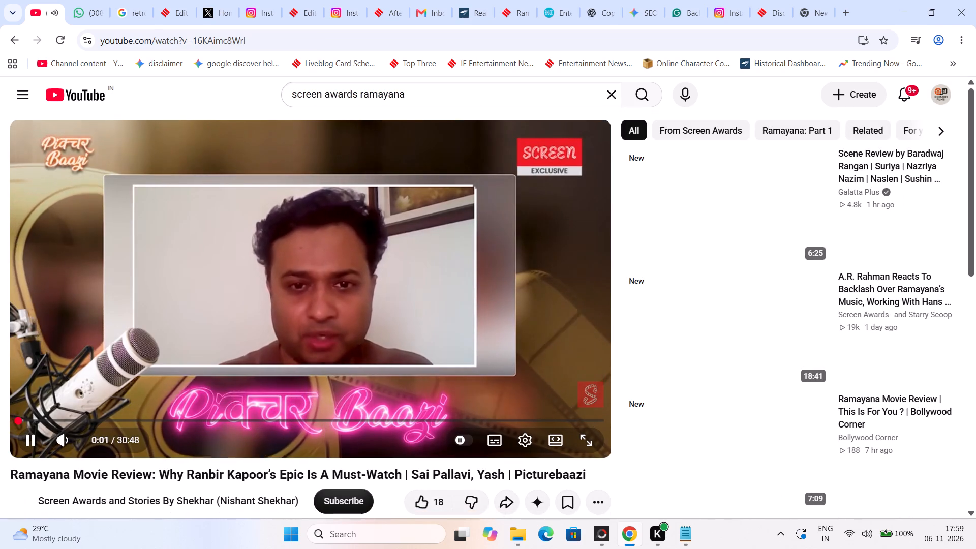
{"action": "left_click", "coordinate": [509, 504]}
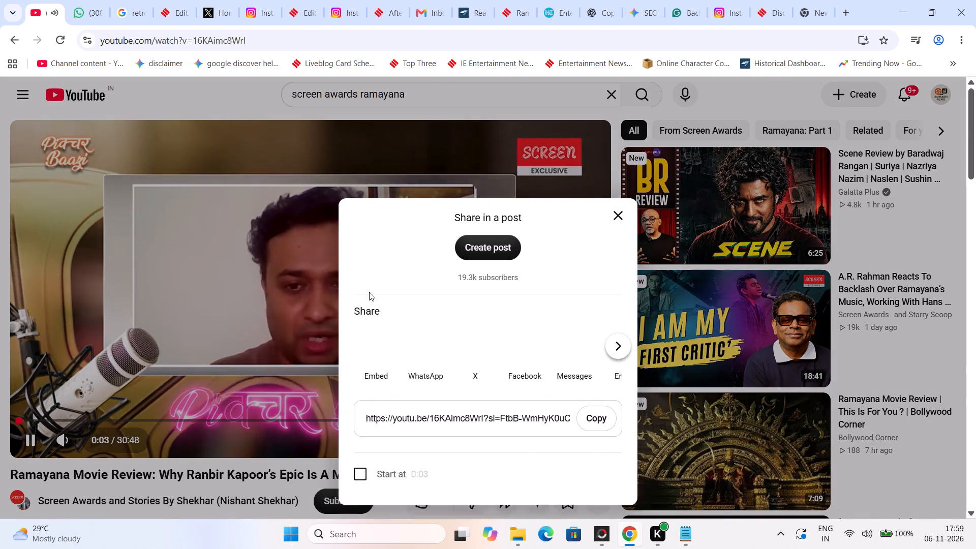
{"action": "left_click", "coordinate": [368, 309]}
{"action": "left_click", "coordinate": [668, 287]}
{"action": "key", "text": "ctrl+c"}
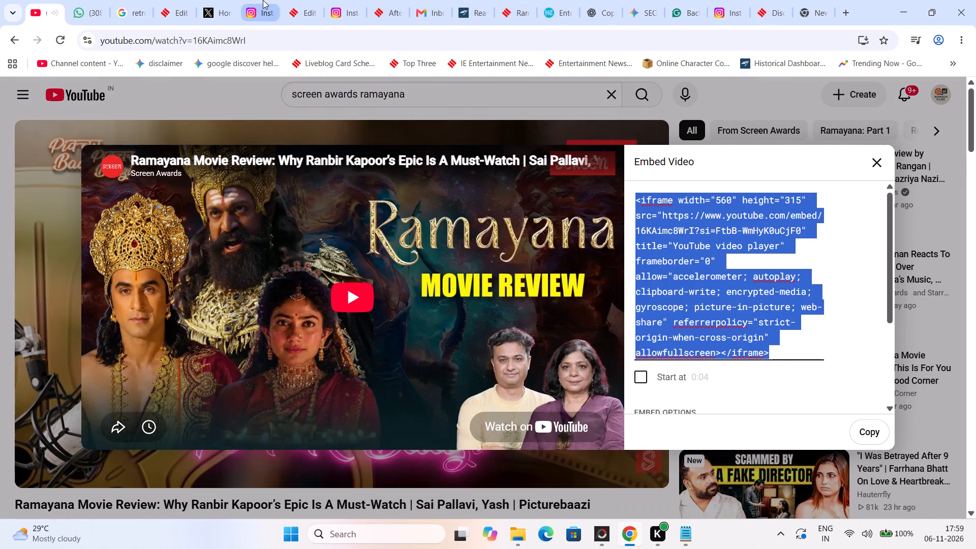
Back in the WordPress article, embed the copied video in the code view, below the paragraph ending "I have watched," he said.
{"action": "left_click", "coordinate": [290, 0]}
{"action": "scroll", "coordinate": [520, 420], "scroll_direction": "down", "scroll_amount": 2}
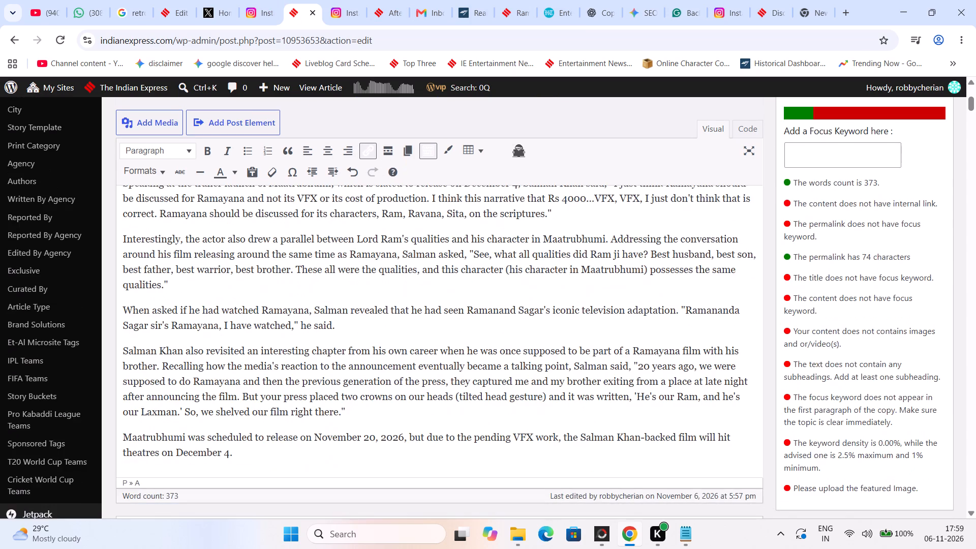
{"action": "scroll", "coordinate": [520, 419], "scroll_direction": "up", "scroll_amount": 4}
{"action": "scroll", "coordinate": [519, 419], "scroll_direction": "down", "scroll_amount": 2}
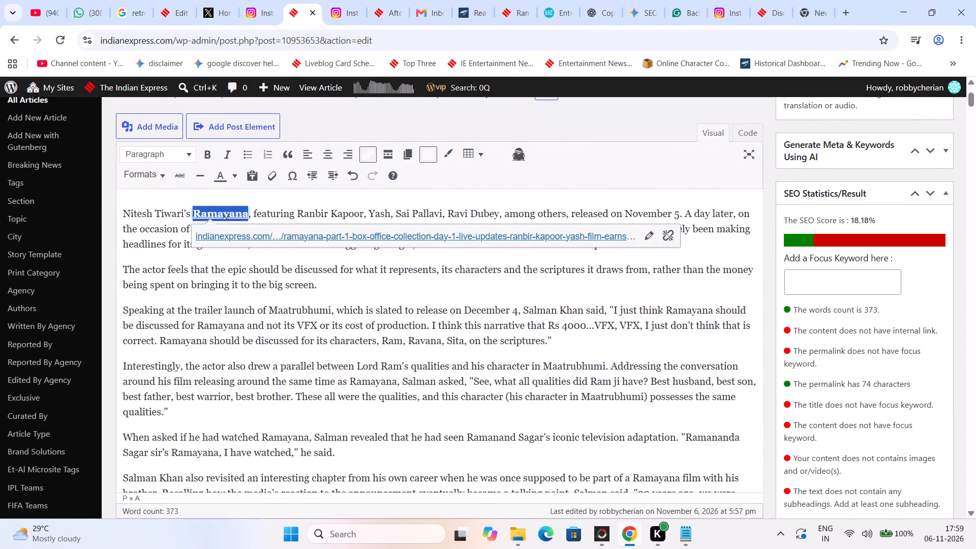
{"action": "left_click", "coordinate": [398, 420]}
{"action": "left_click", "coordinate": [361, 455]}
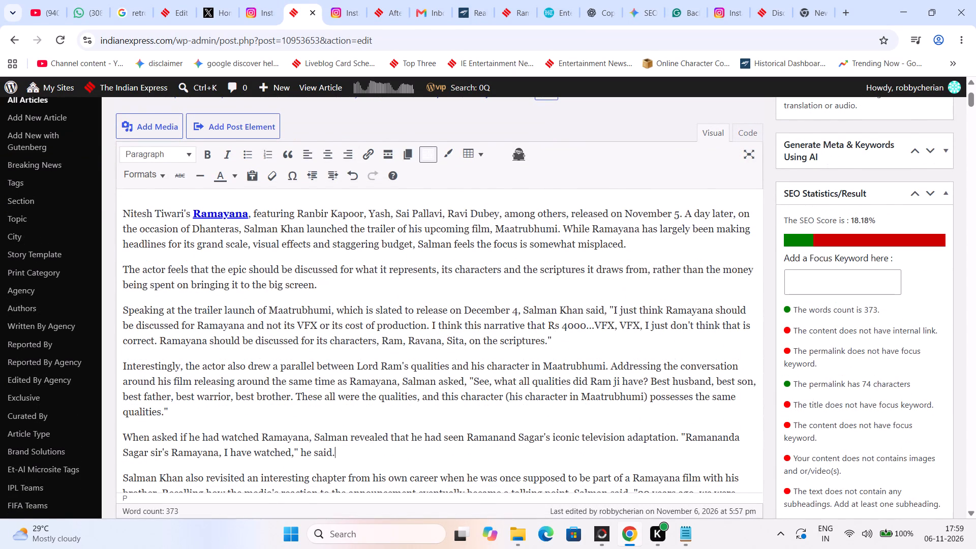
{"action": "key", "text": "Return"}
{"action": "left_click", "coordinate": [749, 128]}
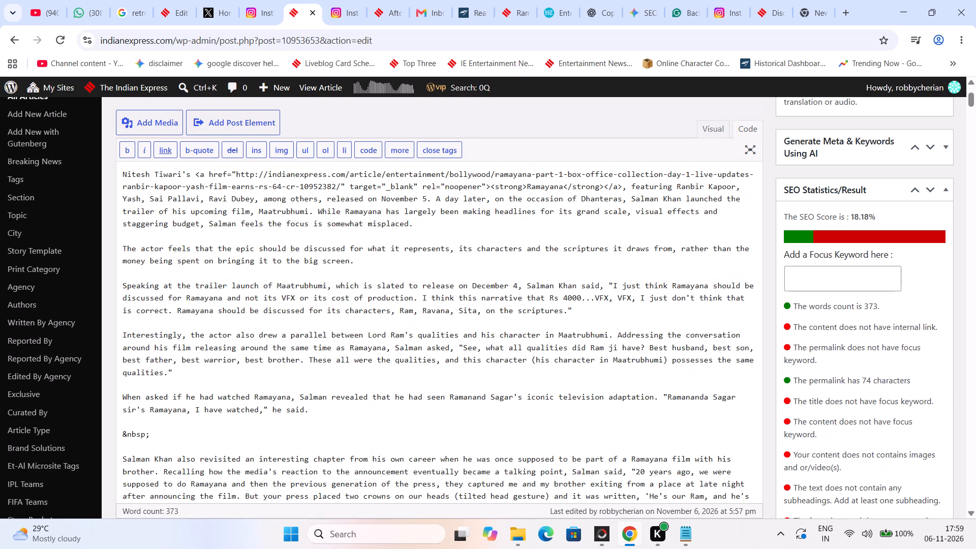
{"action": "triple_click", "coordinate": [217, 430]}
{"action": "key", "text": "ctrl+v"}
{"action": "key", "text": "Return"}
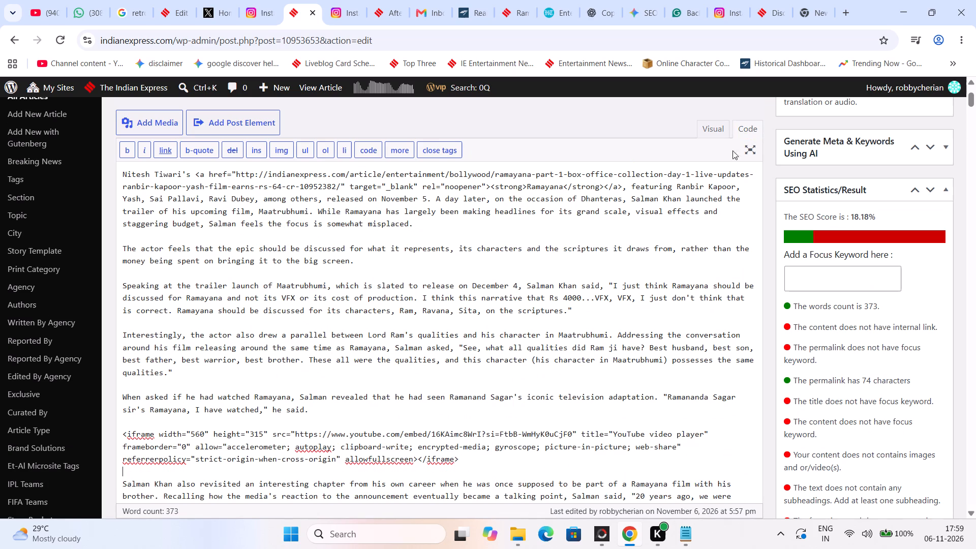
{"action": "left_click", "coordinate": [720, 128]}
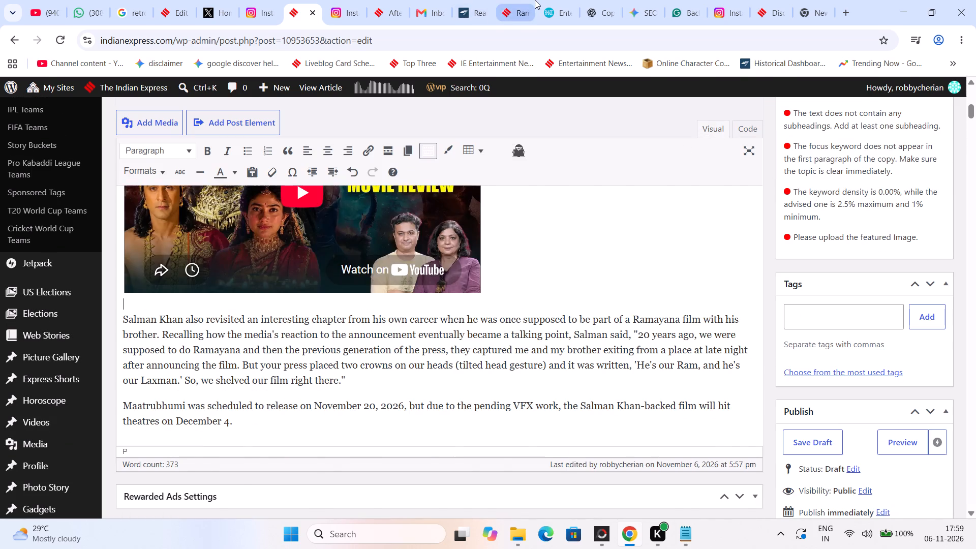
Open the site's Movie Review section and copy the headline "Ramayana Part 1 Movie Review: Ranbir Kapoor-Yash conjure up the perfect epic for this Kalyuga".
{"action": "left_click", "coordinate": [535, 0]}
{"action": "left_click", "coordinate": [595, 151]}
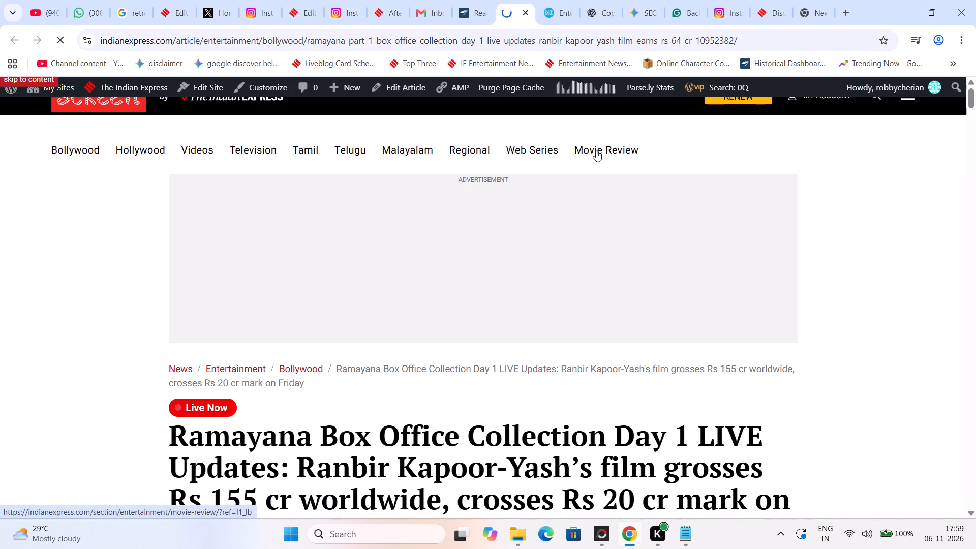
{"action": "scroll", "coordinate": [299, 379], "scroll_direction": "down", "scroll_amount": 3}
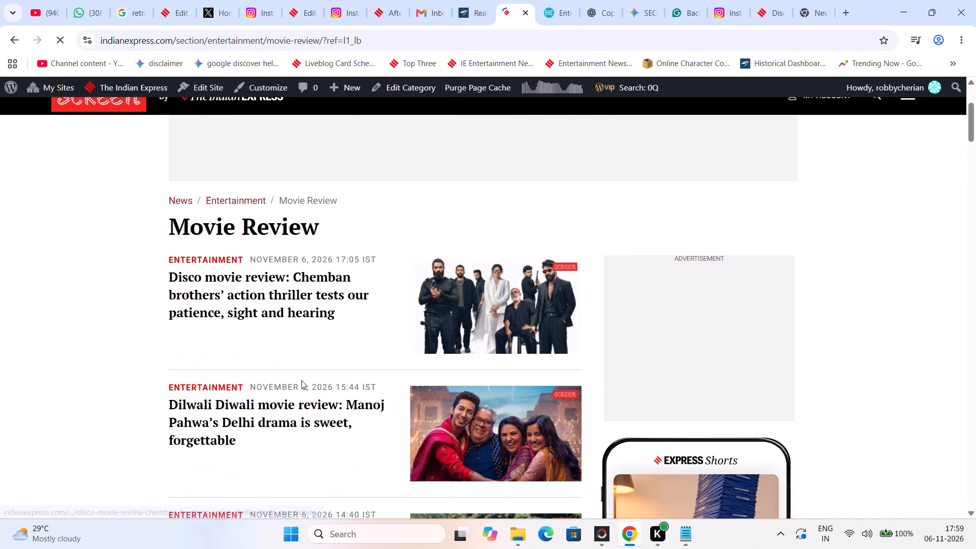
{"action": "scroll", "coordinate": [293, 424], "scroll_direction": "down", "scroll_amount": 6}
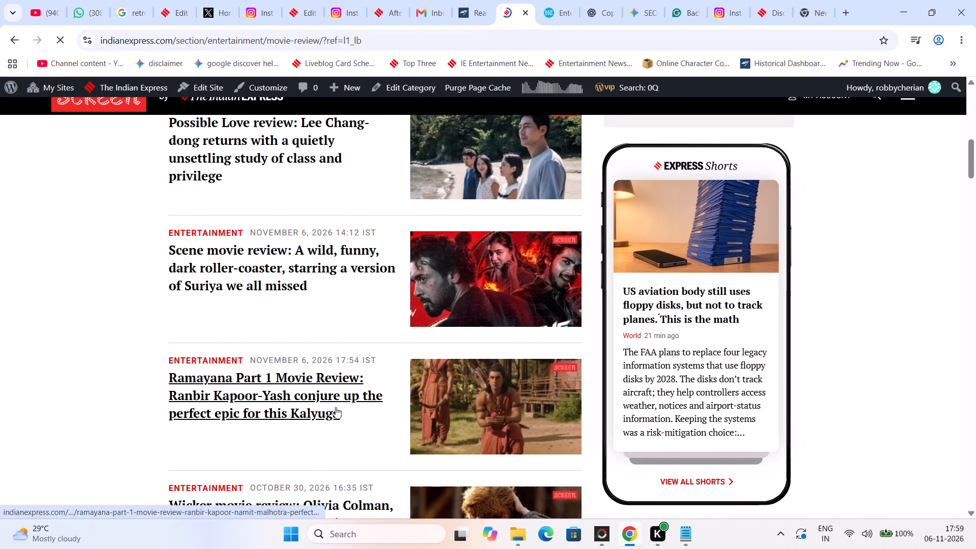
{"action": "triple_click", "coordinate": [352, 412]}
{"action": "key", "text": "ctrl+c"}
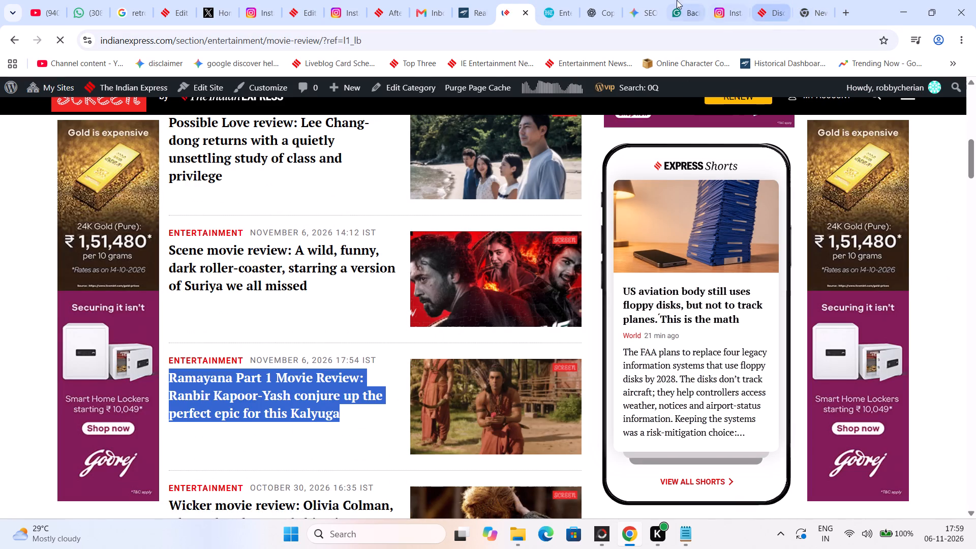
In the WordPress article, paste the headline as plain text in a new line above the last paragraph, prefixed with "Also Read -".
{"action": "left_click", "coordinate": [302, 1]}
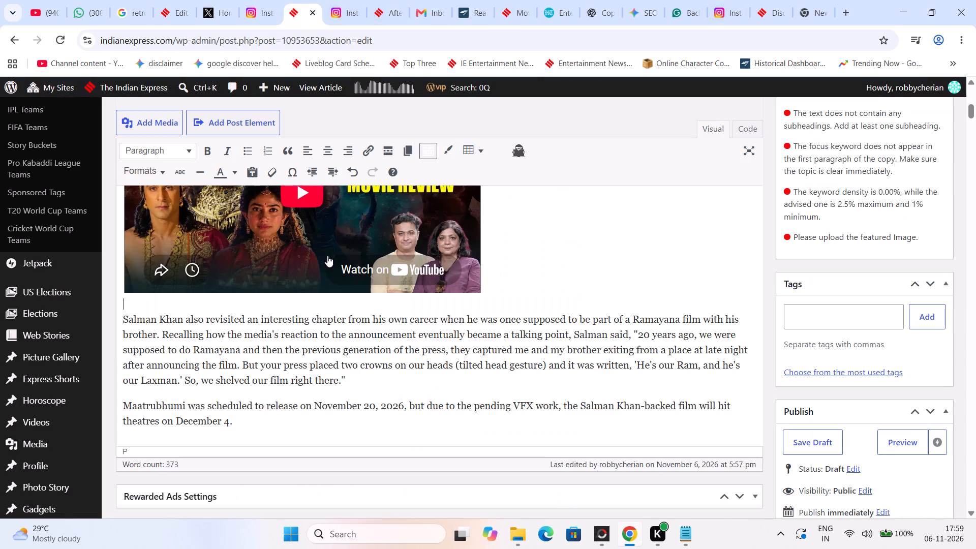
{"action": "scroll", "coordinate": [364, 337], "scroll_direction": "down", "scroll_amount": 1}
{"action": "left_click", "coordinate": [402, 311]}
{"action": "key", "text": "Return"}
{"action": "right_click", "coordinate": [212, 337]}
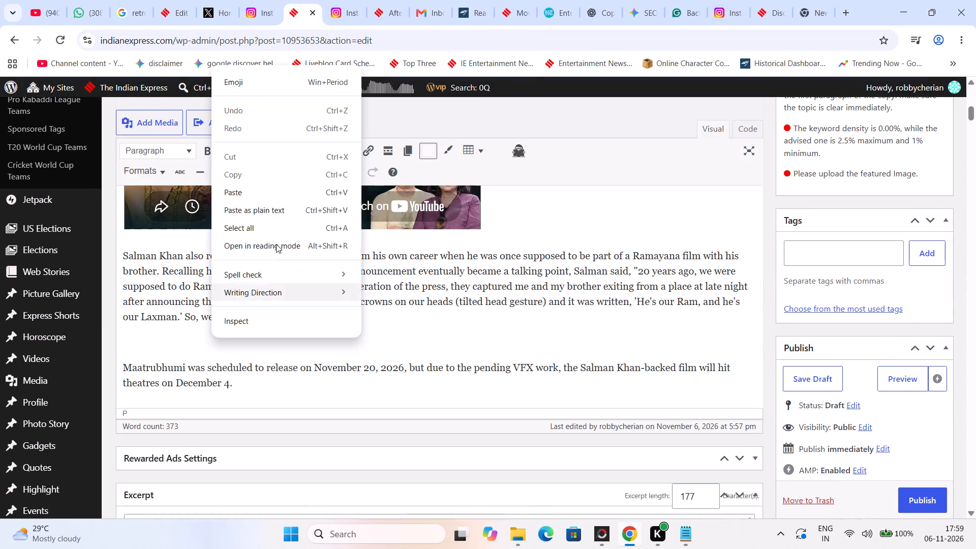
{"action": "left_click", "coordinate": [292, 218]}
{"action": "left_click", "coordinate": [128, 338]}
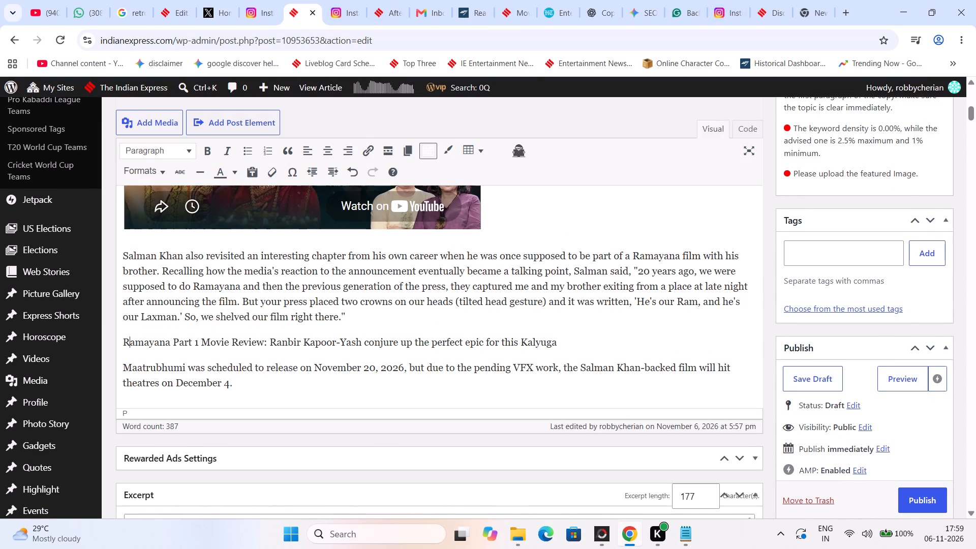
{"action": "left_click", "coordinate": [127, 341]}
{"action": "left_click", "coordinate": [125, 341]}
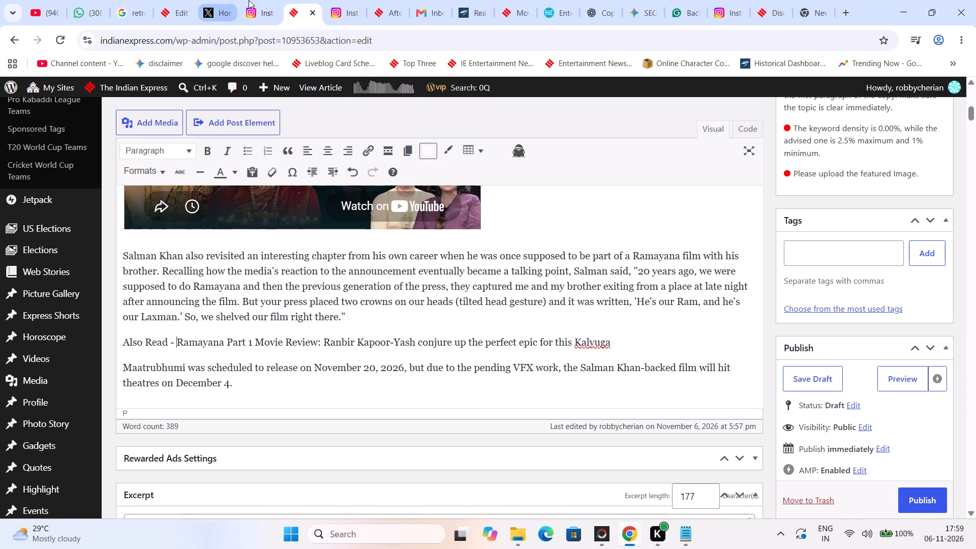
Copy the Ramayana Part 1 review's link address and link the pasted headline in the WordPress article to it, opening in a new tab.
{"action": "left_click", "coordinate": [523, 0]}
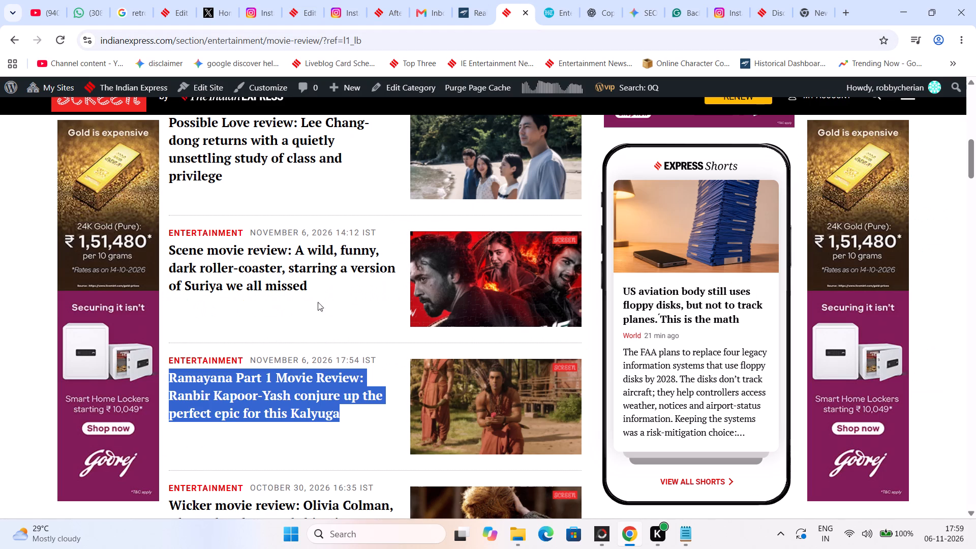
{"action": "right_click", "coordinate": [343, 382]}
{"action": "left_click", "coordinate": [411, 239]}
{"action": "left_click", "coordinate": [309, 0]}
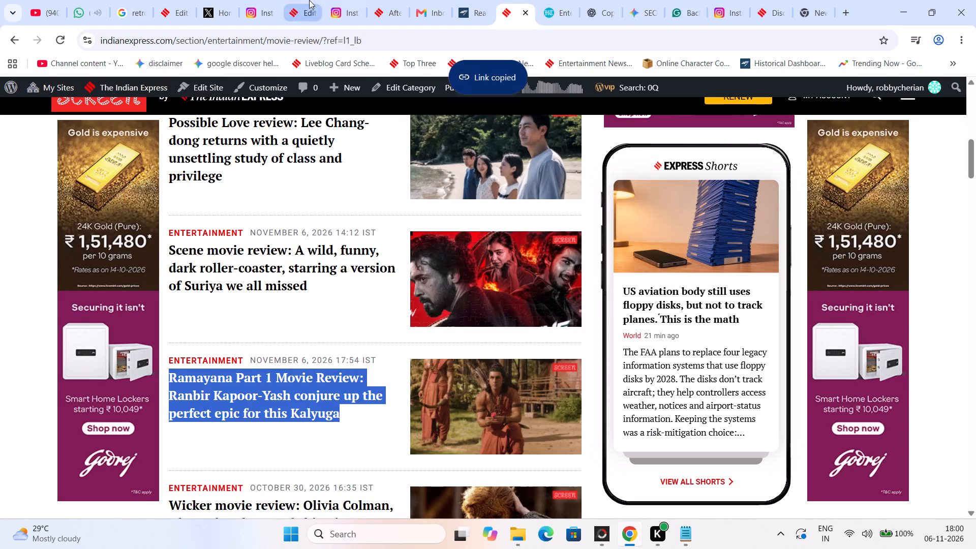
{"action": "left_click_drag", "start_coordinate": [178, 342], "coordinate": [632, 335]}
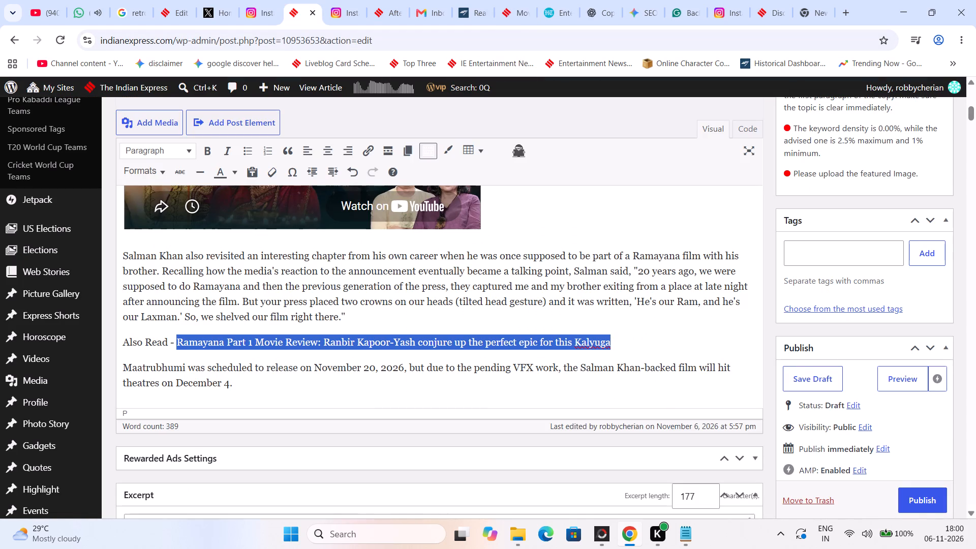
{"action": "left_click", "coordinate": [374, 147]}
{"action": "left_click", "coordinate": [430, 378]}
{"action": "key", "text": "ctrl+v"}
{"action": "left_click", "coordinate": [498, 381]}
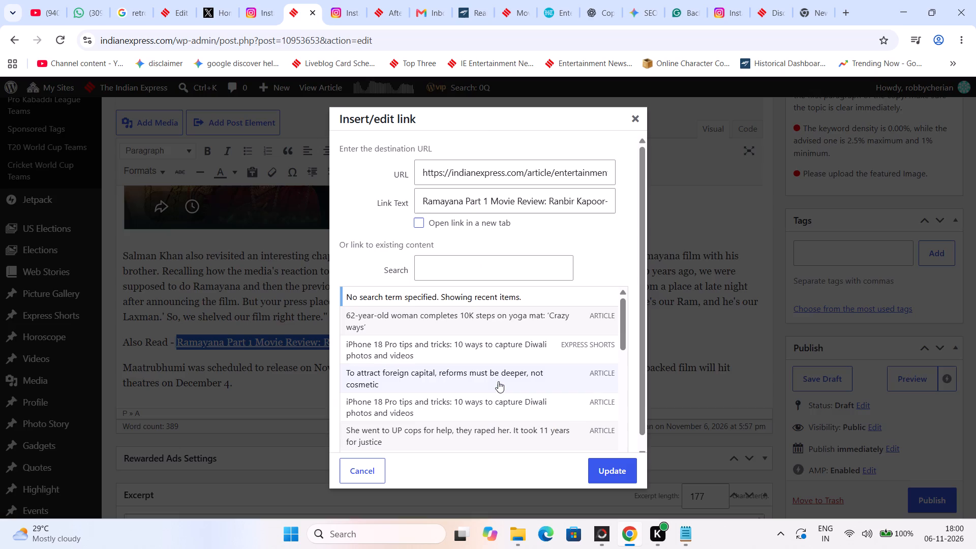
{"action": "left_click", "coordinate": [447, 224]}
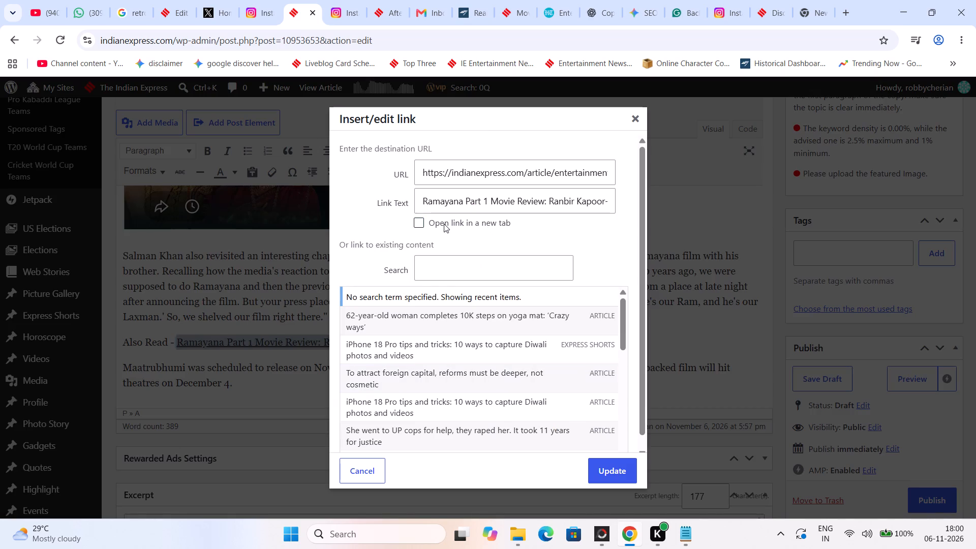
{"action": "left_click", "coordinate": [437, 223]}
{"action": "left_click", "coordinate": [609, 478]}
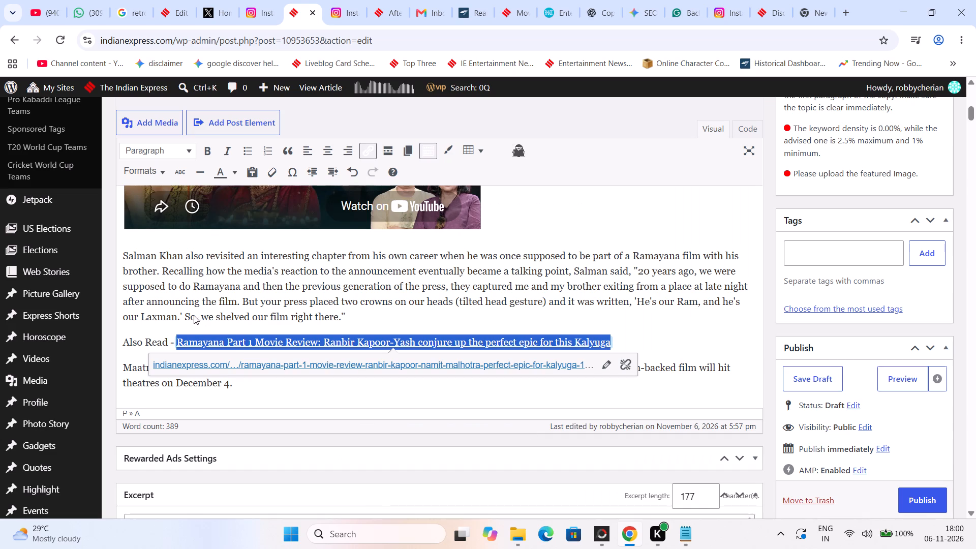
Make the whole "Also Read" line bold.
{"action": "triple_click", "coordinate": [170, 330]}
{"action": "left_click", "coordinate": [206, 154]}
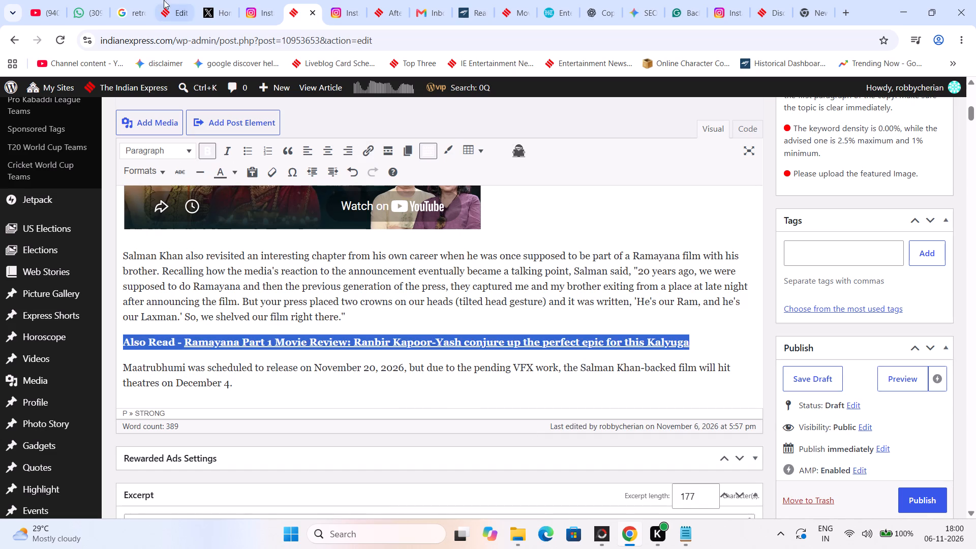
Search Google for "salman khan indian express", open the "Teri Sexy Beauty" Salman Khan article and copy its URL.
{"action": "left_click", "coordinate": [142, 0]}
{"action": "left_click", "coordinate": [201, 52]}
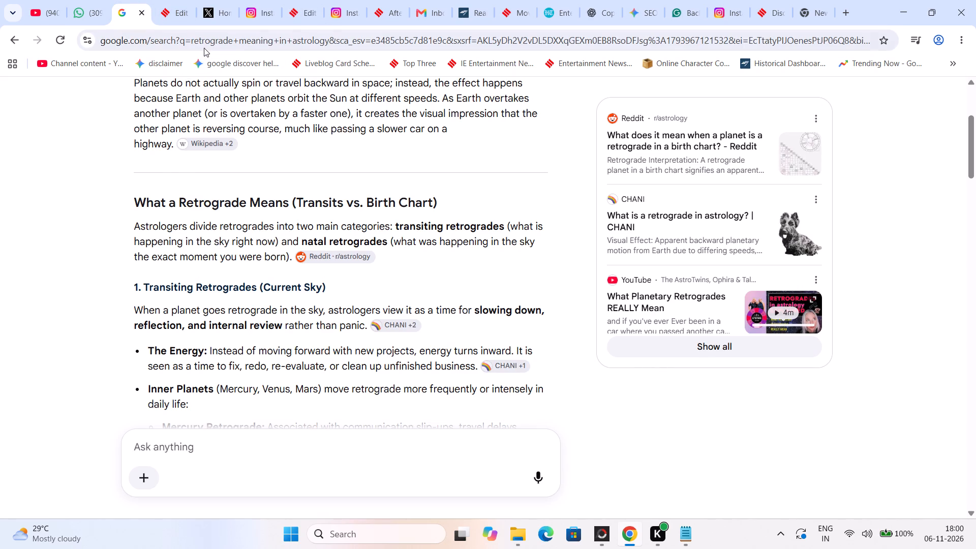
{"action": "left_click", "coordinate": [204, 48]}
{"action": "key", "text": "s"}
{"action": "key", "text": "a"}
{"action": "type", "text": "lman khan"}
{"action": "key", "text": "space"}
{"action": "type", "text": "indian express"}
{"action": "key", "text": "Return"}
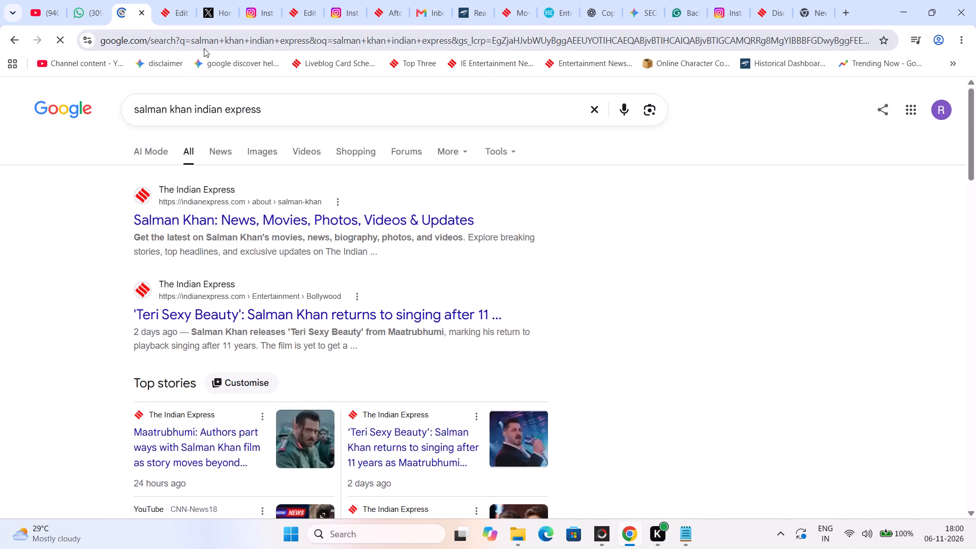
{"action": "left_click", "coordinate": [417, 323]}
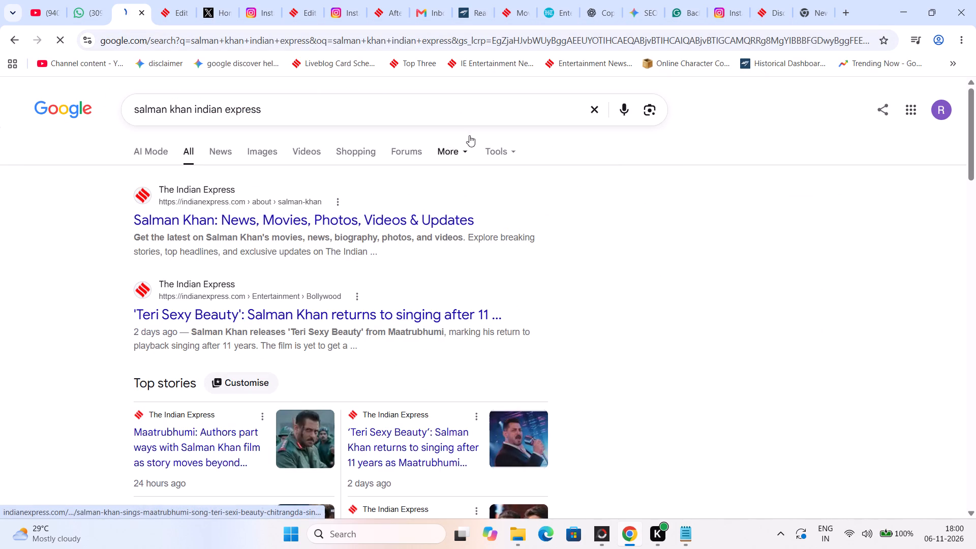
{"action": "left_click", "coordinate": [530, 46]}
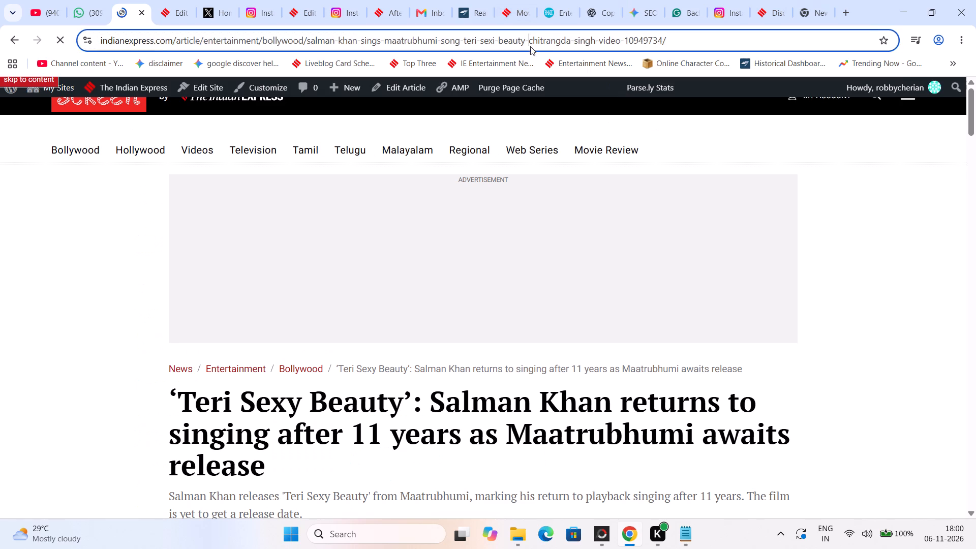
{"action": "key", "text": "ctrl+c"}
In the WordPress article's third paragraph, bold "Salman Khan" and link it to the copied "Teri Sexy Beauty" article URL, opening in a new tab.
{"action": "left_click", "coordinate": [297, 0]}
{"action": "scroll", "coordinate": [372, 350], "scroll_direction": "up", "scroll_amount": 14}
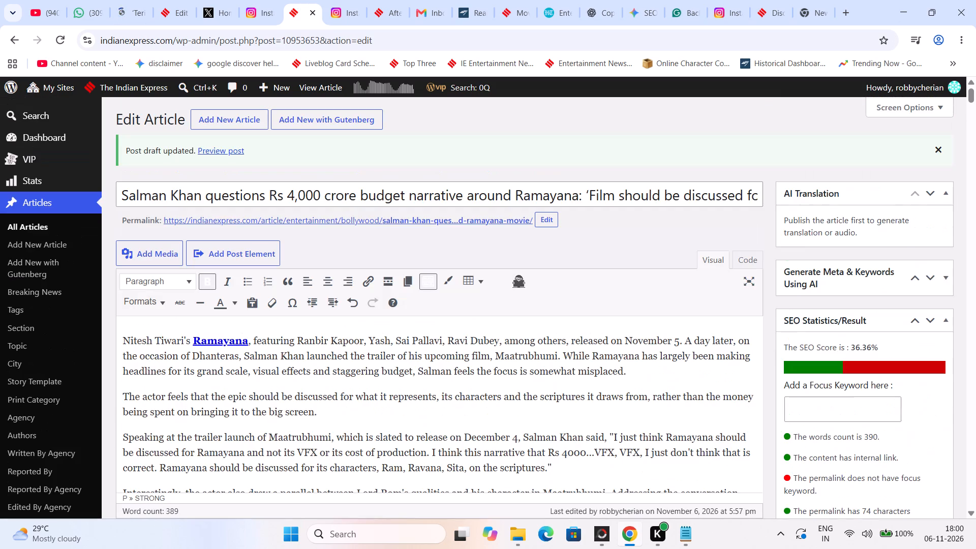
{"action": "scroll", "coordinate": [392, 345], "scroll_direction": "down", "scroll_amount": 2}
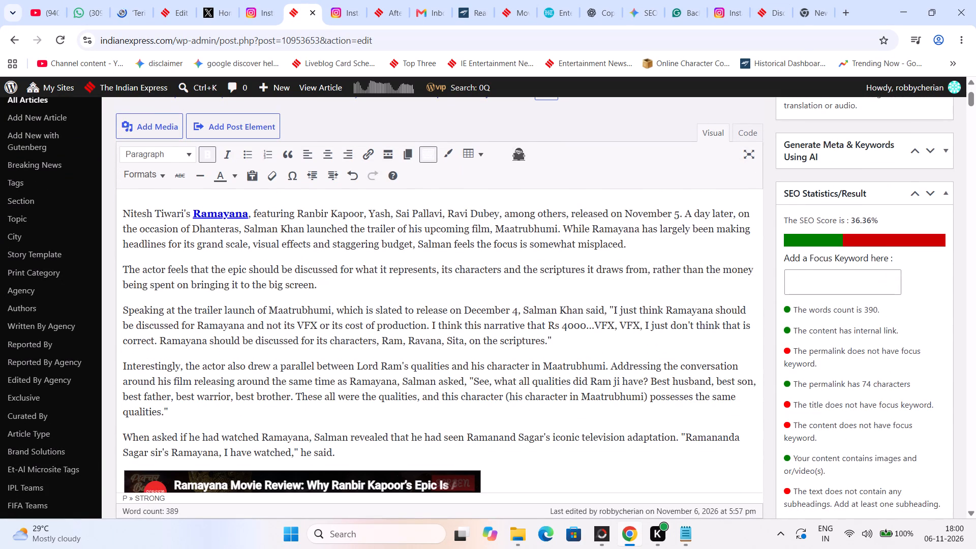
{"action": "left_click_drag", "start_coordinate": [582, 313], "coordinate": [525, 298]}
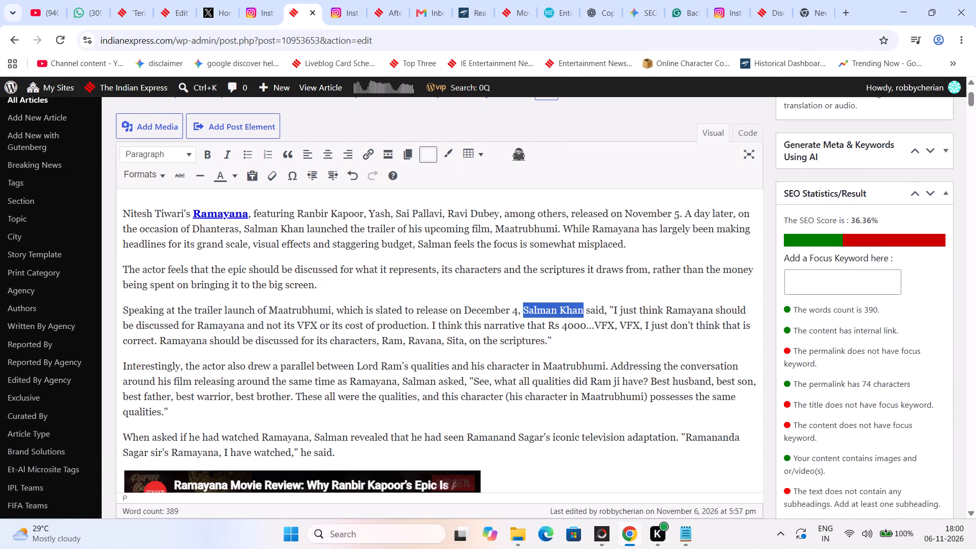
{"action": "left_click_drag", "start_coordinate": [525, 298], "coordinate": [524, 299]}
{"action": "left_click", "coordinate": [208, 155]}
{"action": "left_click", "coordinate": [365, 155]}
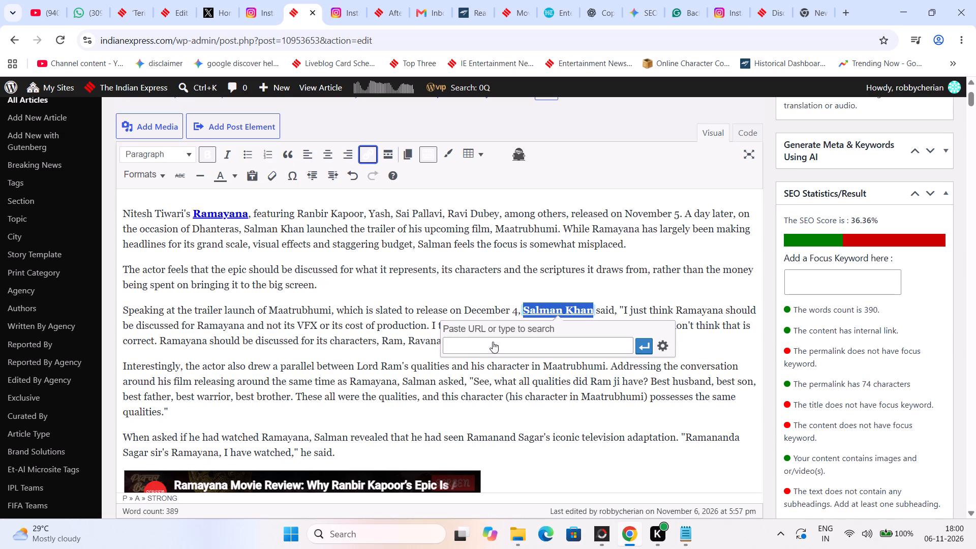
{"action": "left_click", "coordinate": [493, 342]}
{"action": "key", "text": "ctrl+v"}
{"action": "left_click", "coordinate": [668, 346]}
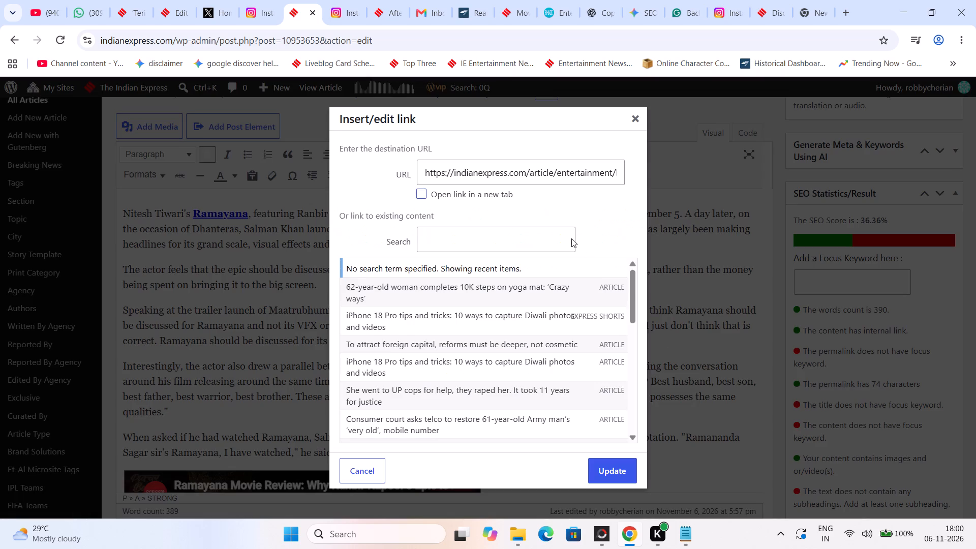
{"action": "left_click", "coordinate": [499, 195]}
{"action": "left_click", "coordinate": [499, 195]}
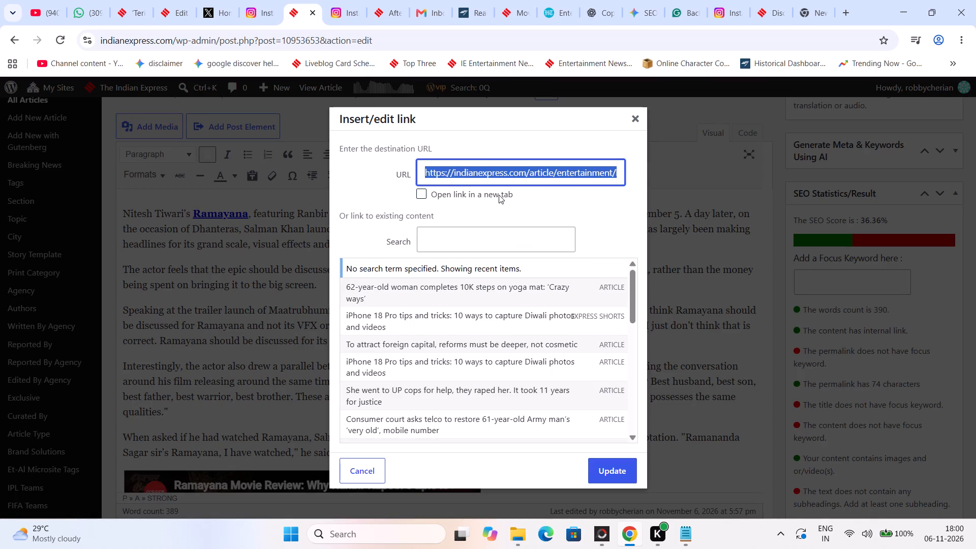
{"action": "left_click", "coordinate": [499, 195]}
{"action": "left_click", "coordinate": [628, 479]}
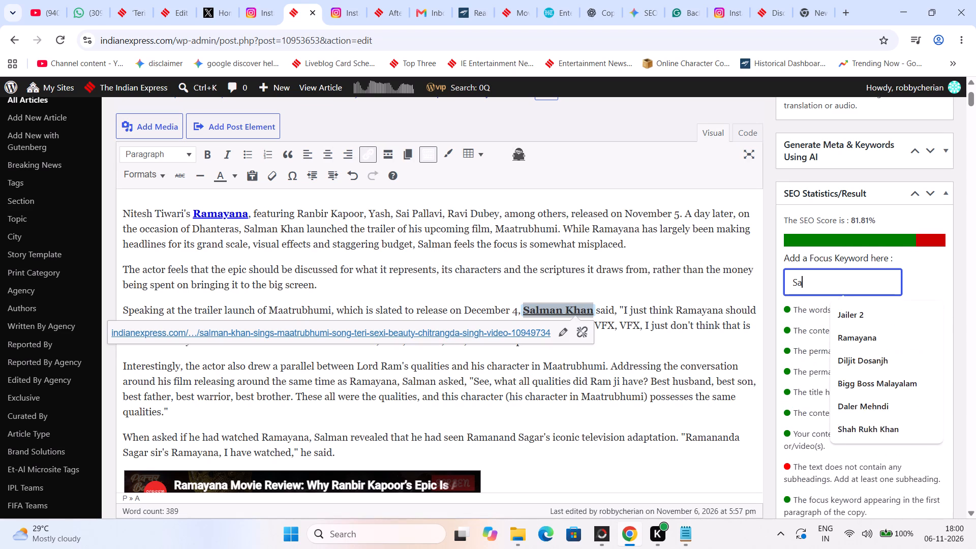
Enter "Salman" as the focus keyword in the article's SEO statistics.
{"action": "key", "text": "BackSpace"}
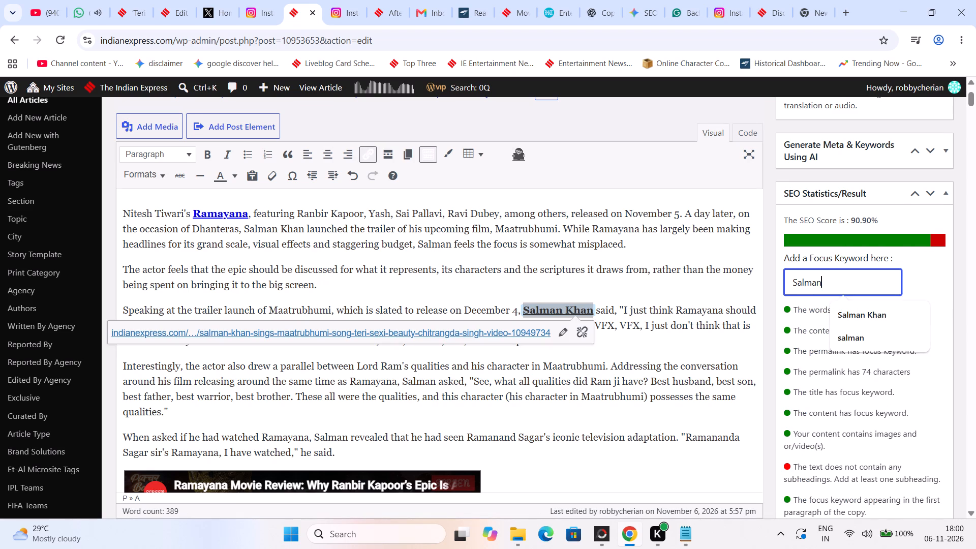
Save the article as a draft.
{"action": "scroll", "coordinate": [826, 289], "scroll_direction": "down", "scroll_amount": 4}
{"action": "scroll", "coordinate": [822, 464], "scroll_direction": "down", "scroll_amount": 4}
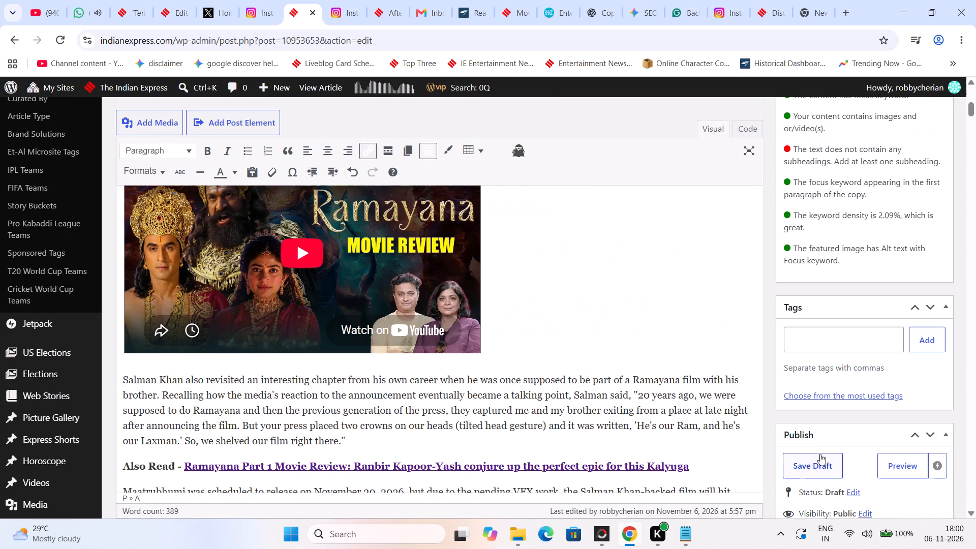
{"action": "left_click", "coordinate": [800, 474]}
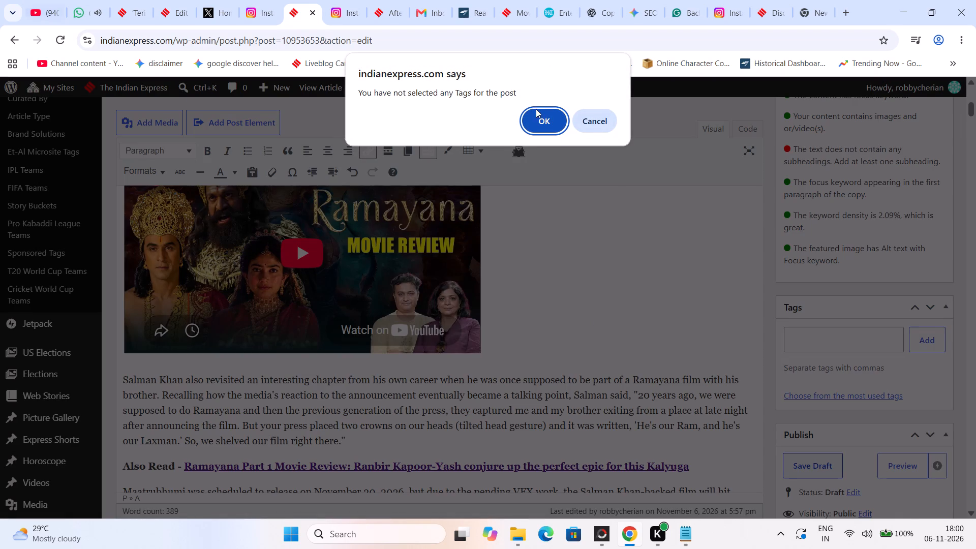
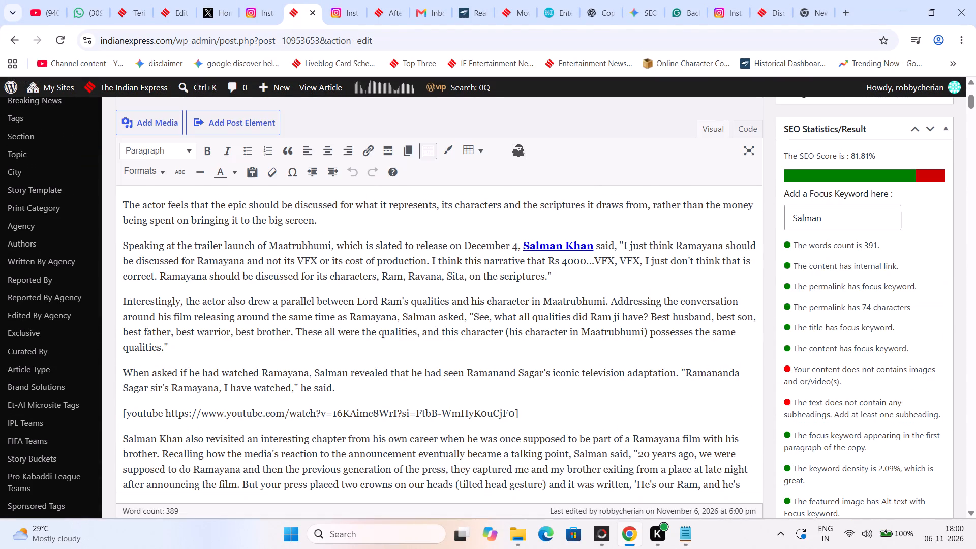
Add the article tags Salman Khan, Salman, Ramayana, Ranbir Kapoor and Yash.
{"action": "scroll", "coordinate": [822, 321], "scroll_direction": "down", "scroll_amount": 5}
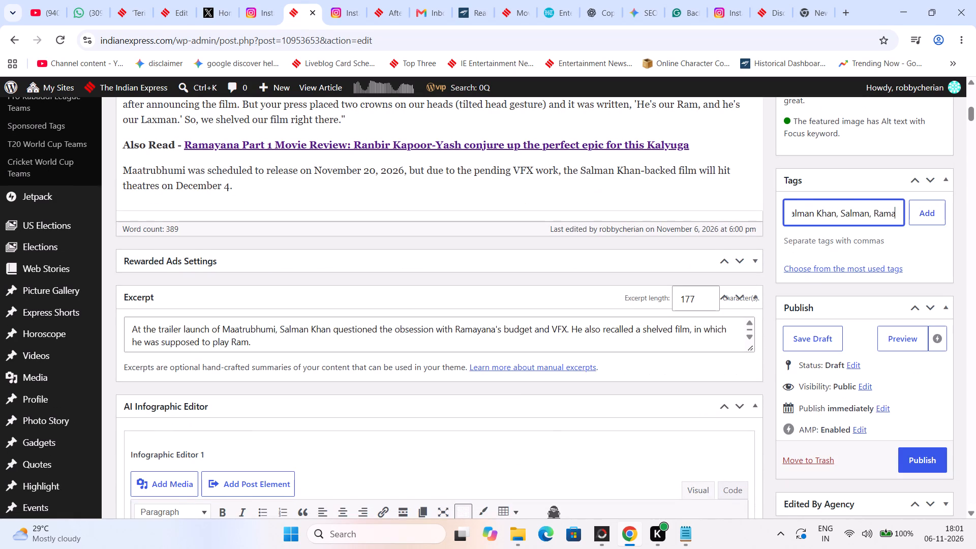
{"action": "key", "text": "Return"}
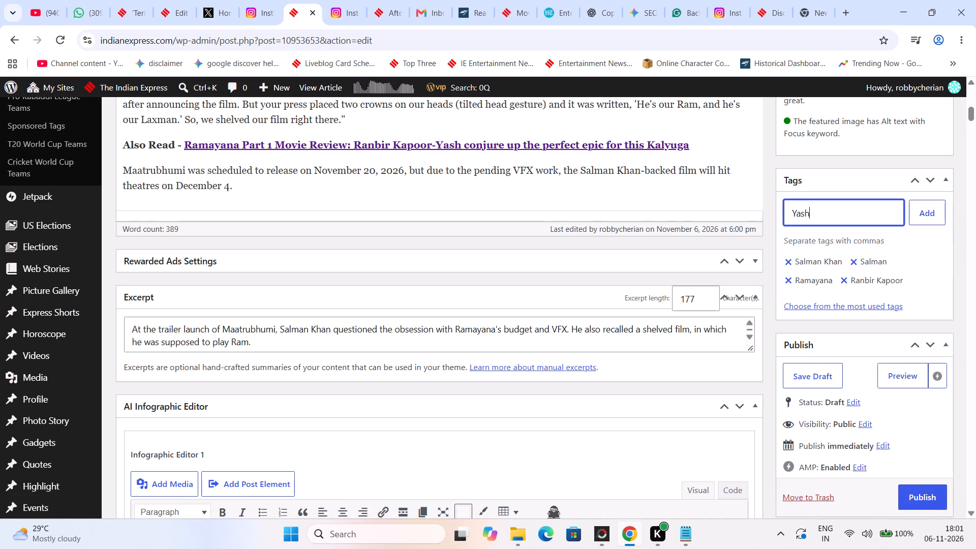
{"action": "key", "text": "Return"}
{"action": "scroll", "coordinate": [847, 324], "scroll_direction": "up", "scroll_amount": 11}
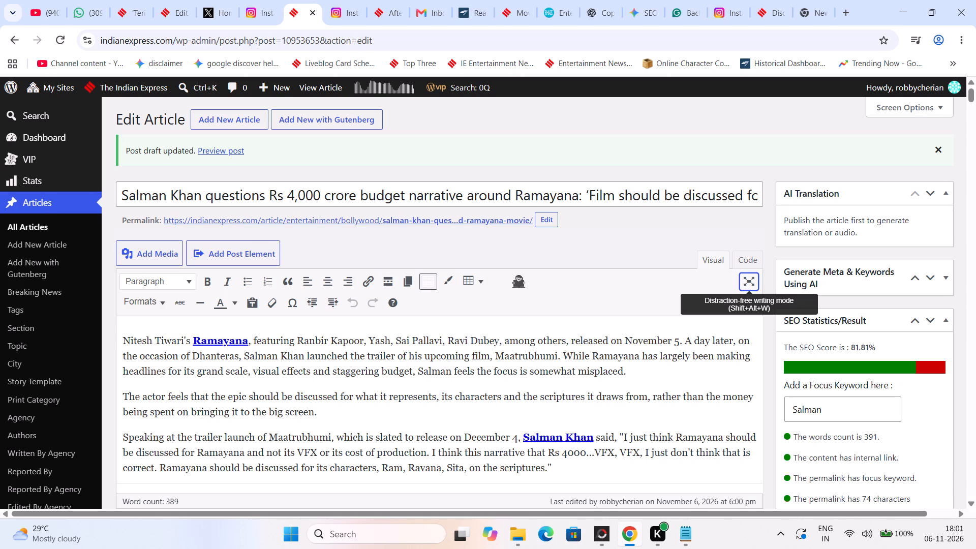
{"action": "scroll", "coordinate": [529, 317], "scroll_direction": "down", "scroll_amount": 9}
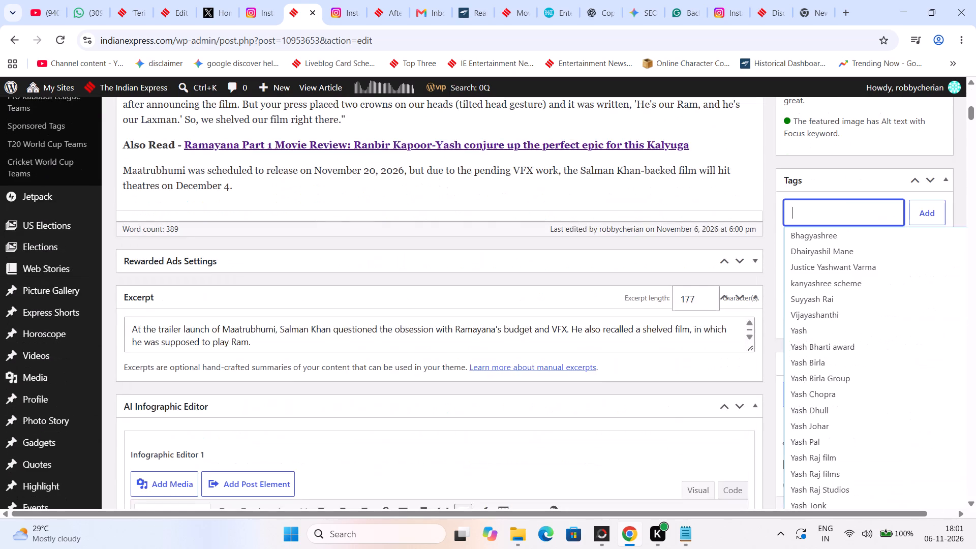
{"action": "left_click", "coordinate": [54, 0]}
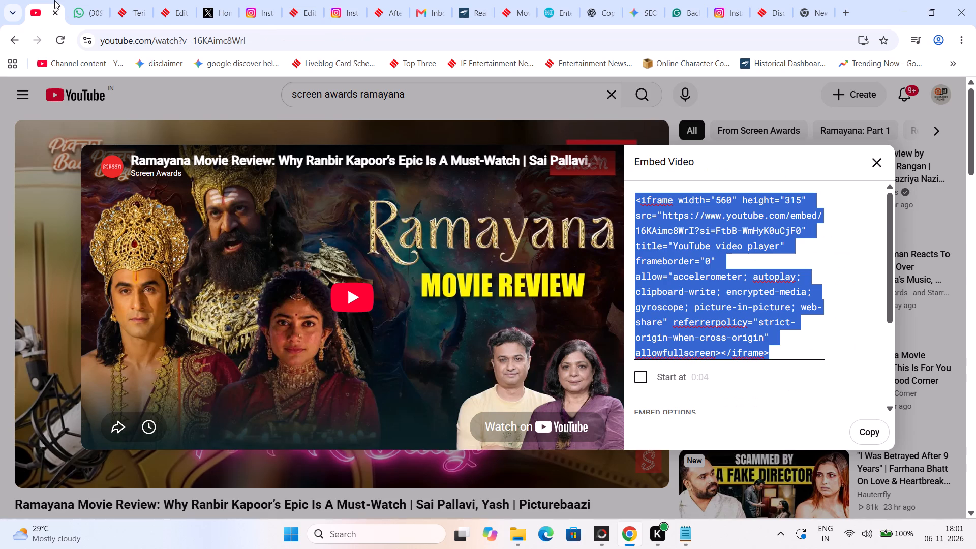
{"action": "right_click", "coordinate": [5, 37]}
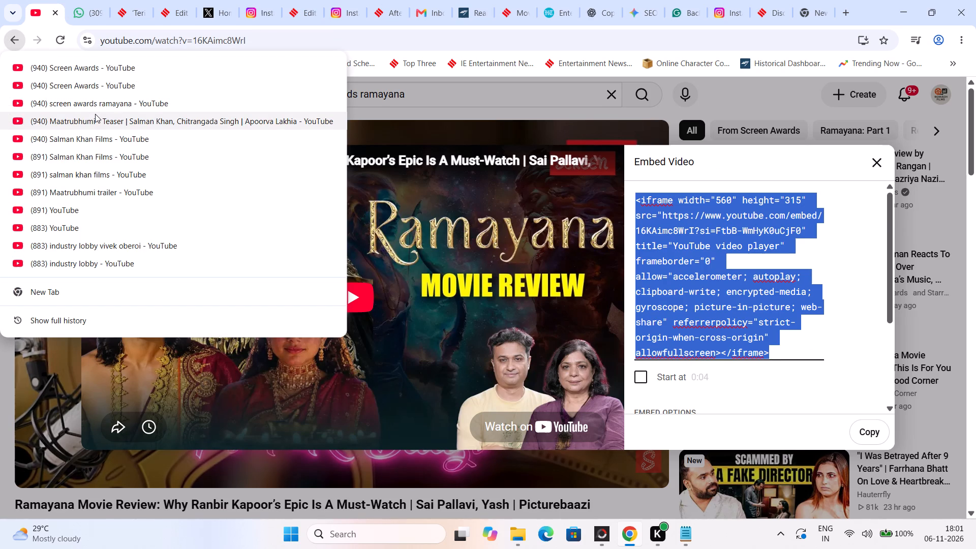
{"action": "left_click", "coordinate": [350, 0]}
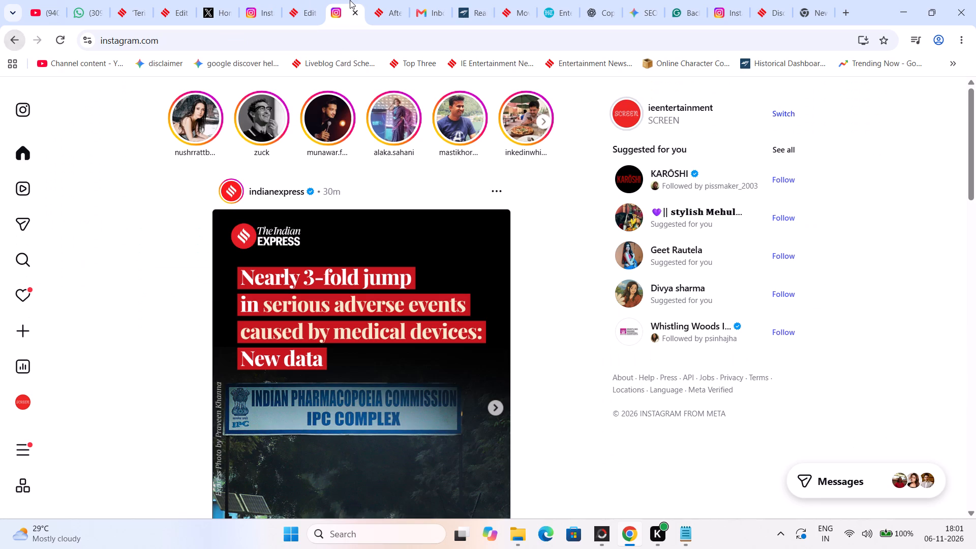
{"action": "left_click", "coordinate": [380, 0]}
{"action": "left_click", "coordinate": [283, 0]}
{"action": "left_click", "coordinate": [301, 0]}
Delete the comma between "upcoming film" and "Maatrubhumi" in the article's first paragraph.
{"action": "scroll", "coordinate": [428, 309], "scroll_direction": "up", "scroll_amount": 6}
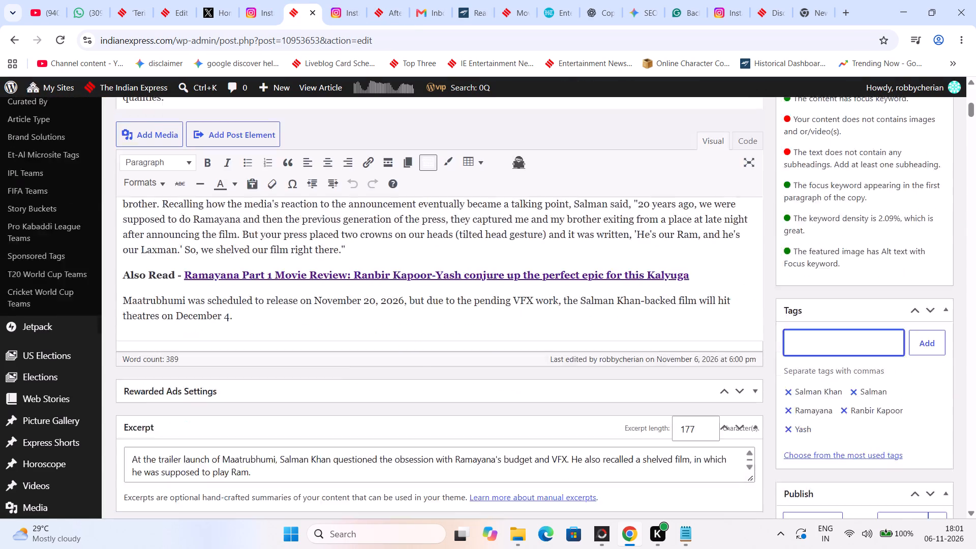
{"action": "scroll", "coordinate": [428, 313], "scroll_direction": "up", "scroll_amount": 8}
{"action": "left_click", "coordinate": [489, 352]}
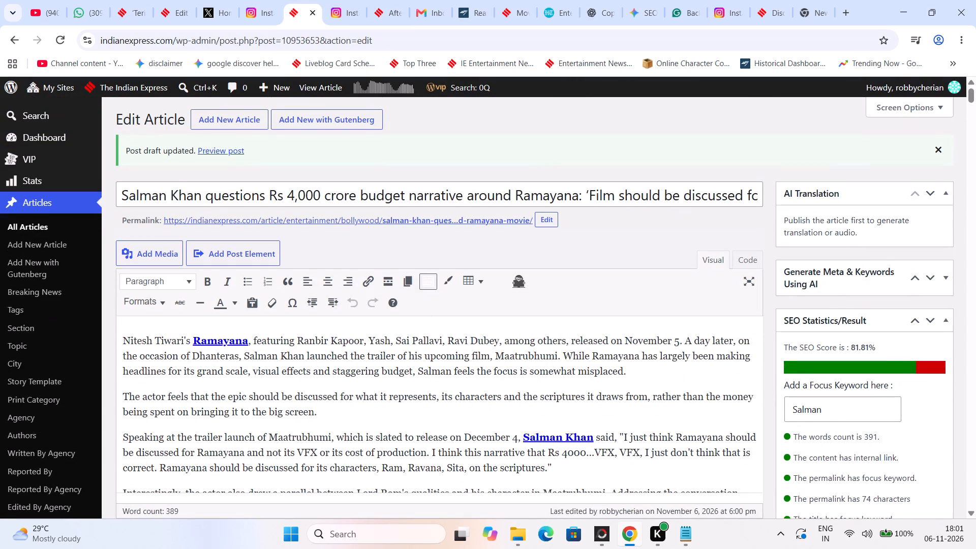
{"action": "key", "text": "Delete"}
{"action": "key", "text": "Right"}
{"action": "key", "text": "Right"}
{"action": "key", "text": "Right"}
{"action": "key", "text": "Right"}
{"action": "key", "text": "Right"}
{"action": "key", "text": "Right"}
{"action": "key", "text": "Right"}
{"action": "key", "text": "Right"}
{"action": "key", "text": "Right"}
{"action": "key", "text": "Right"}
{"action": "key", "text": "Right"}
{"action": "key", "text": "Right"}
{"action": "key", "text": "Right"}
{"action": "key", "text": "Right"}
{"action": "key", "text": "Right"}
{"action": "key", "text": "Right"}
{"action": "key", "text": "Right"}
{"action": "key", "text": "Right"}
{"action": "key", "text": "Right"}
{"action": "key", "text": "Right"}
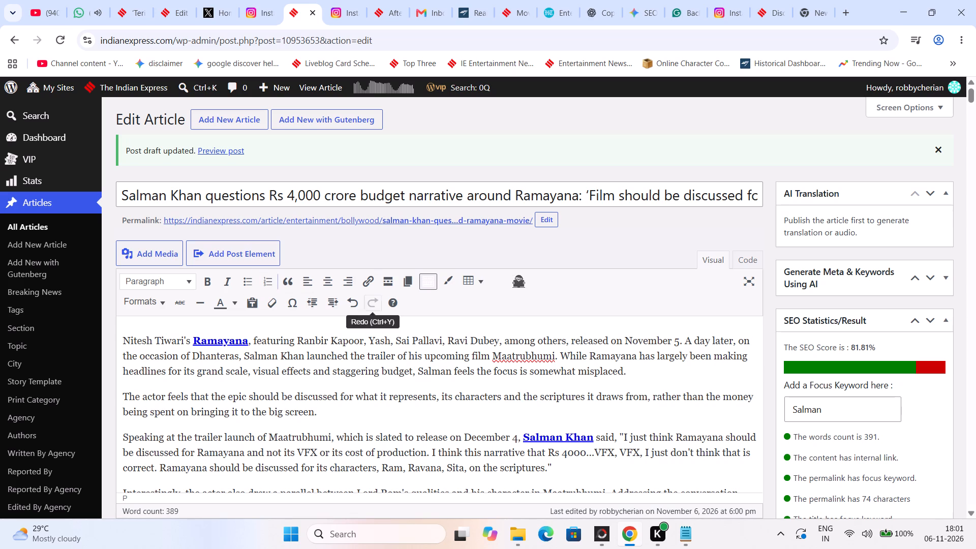
Remove the clause "which is slated to release on December 4" from the third paragraph, leaving one comma between "Maatrubhumi" and "Salman Khan".
{"action": "left_click_drag", "start_coordinate": [517, 435], "coordinate": [362, 432]}
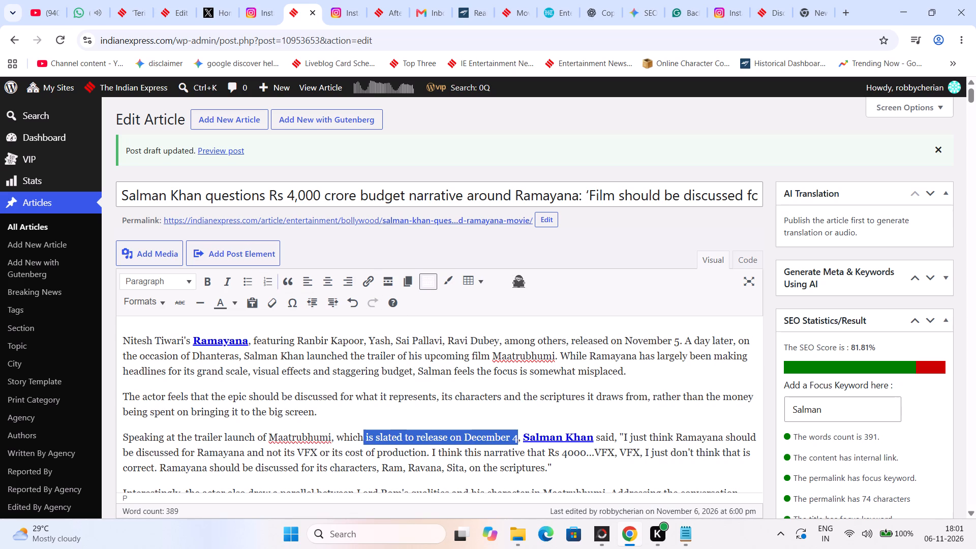
{"action": "left_click_drag", "start_coordinate": [362, 432], "coordinate": [334, 432]}
{"action": "key", "text": "BackSpace"}
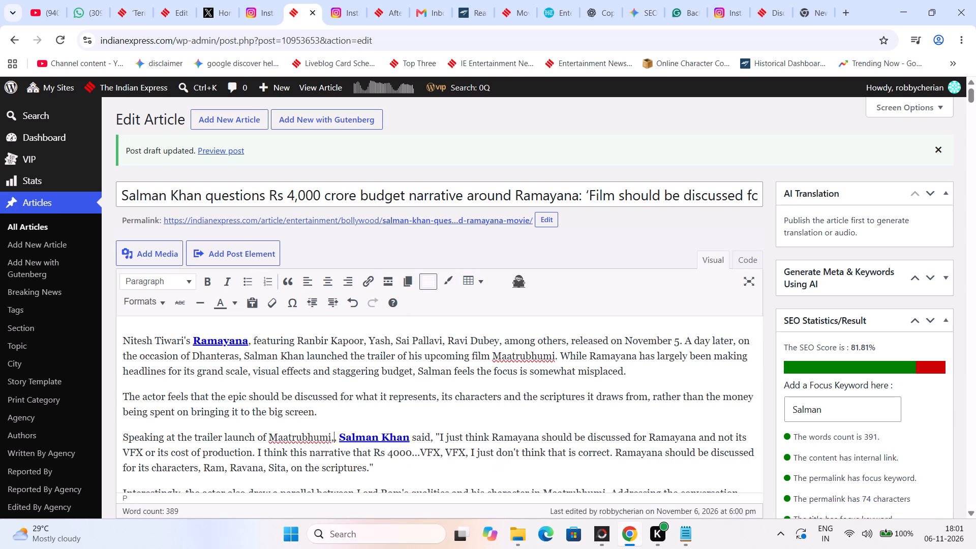
{"action": "key", "text": "BackSpace"}
Read through the article body from the third paragraph's Ramayana quote down to the paragraph on Ramanand Sagar's television adaptation.
{"action": "key", "text": "Right"}
{"action": "key", "text": "Right"}
{"action": "key", "text": "Right"}
{"action": "key", "text": "Right"}
{"action": "key", "text": "Right"}
{"action": "key", "text": "Right"}
{"action": "key", "text": "Right"}
{"action": "key", "text": "Right"}
{"action": "key", "text": "Right"}
{"action": "key", "text": "Right"}
{"action": "key", "text": "Right"}
{"action": "key", "text": "Right"}
{"action": "key", "text": "Right"}
{"action": "key", "text": "Right"}
{"action": "key", "text": "Right"}
{"action": "key", "text": "Right"}
{"action": "key", "text": "Right"}
{"action": "key", "text": "Right"}
{"action": "key", "text": "Right"}
{"action": "key", "text": "Right"}
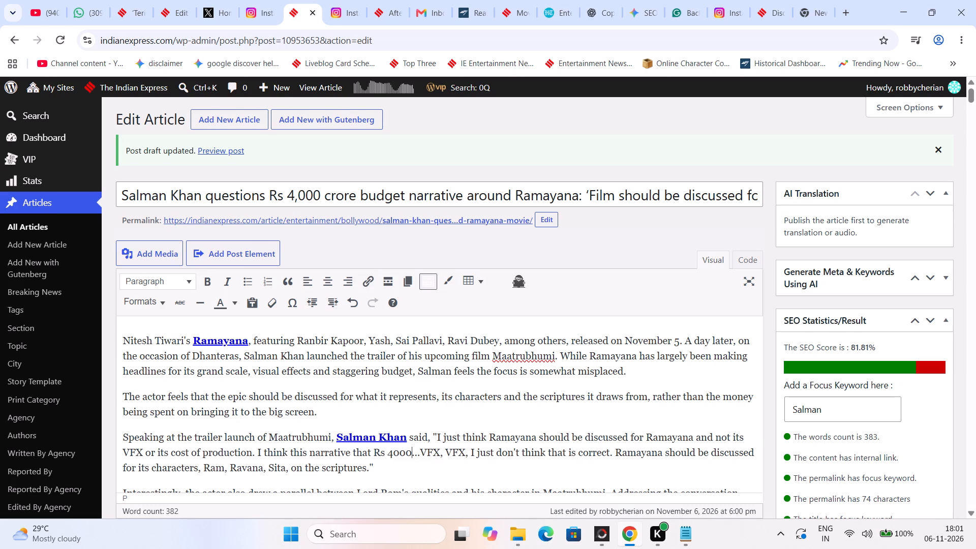
{"action": "key", "text": "Down"}
{"action": "key", "text": "Down"}
{"action": "key", "text": "Down"}
{"action": "key", "text": "Down"}
{"action": "key", "text": "Down"}
{"action": "key", "text": "Down"}
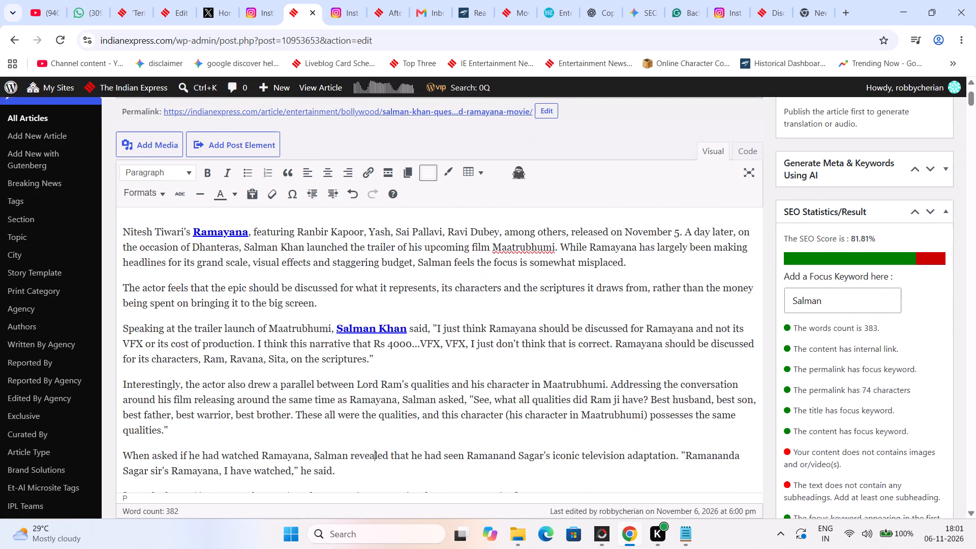
Replace "asked" with "said" after "Salman" in the paragraph comparing Lord Ram's qualities with his Maatrubhumi character.
{"action": "key", "text": "Up"}
{"action": "key", "text": "Up"}
{"action": "key", "text": "Up"}
{"action": "key", "text": "Up"}
{"action": "key", "text": "Up"}
{"action": "key", "text": "Right"}
{"action": "key", "text": "Right"}
{"action": "key", "text": "Right"}
{"action": "key", "text": "Right"}
{"action": "key", "text": "Right"}
{"action": "key", "text": "Right"}
{"action": "key", "text": "Right"}
{"action": "key", "text": "Right"}
{"action": "key", "text": "Right"}
{"action": "key", "text": "Right"}
{"action": "key", "text": "Right"}
{"action": "key", "text": "Right"}
{"action": "key", "text": "Right"}
{"action": "key", "text": "Right"}
{"action": "key", "text": "Right"}
{"action": "key", "text": "Right"}
{"action": "key", "text": "Right"}
{"action": "key", "text": "Right"}
{"action": "key", "text": "Right"}
{"action": "key", "text": "Right"}
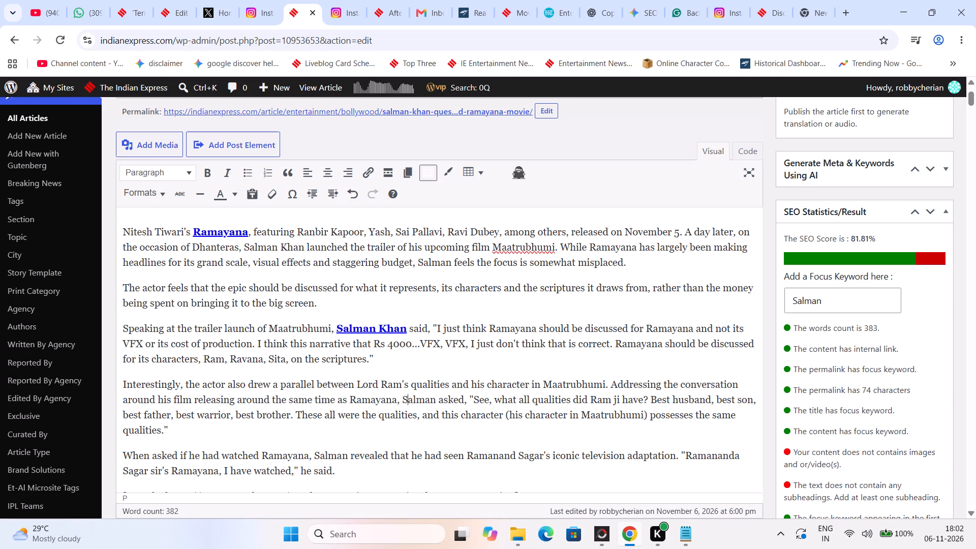
{"action": "key", "text": "Left"}
{"action": "key", "text": "Left"}
{"action": "key", "text": "Left"}
{"action": "key", "text": "Left"}
{"action": "key", "text": "Left"}
{"action": "key", "text": "Left"}
{"action": "key", "text": "Left"}
{"action": "key", "text": "Left"}
{"action": "key", "text": "Left"}
{"action": "key", "text": "Left"}
{"action": "key", "text": "Right"}
{"action": "key", "text": "Right"}
{"action": "key", "text": "BackSpace"}
{"action": "key", "text": "BackSpace"}
{"action": "key", "text": "BackSpace"}
{"action": "key", "text": "BackSpace"}
{"action": "key", "text": "BackSpace"}
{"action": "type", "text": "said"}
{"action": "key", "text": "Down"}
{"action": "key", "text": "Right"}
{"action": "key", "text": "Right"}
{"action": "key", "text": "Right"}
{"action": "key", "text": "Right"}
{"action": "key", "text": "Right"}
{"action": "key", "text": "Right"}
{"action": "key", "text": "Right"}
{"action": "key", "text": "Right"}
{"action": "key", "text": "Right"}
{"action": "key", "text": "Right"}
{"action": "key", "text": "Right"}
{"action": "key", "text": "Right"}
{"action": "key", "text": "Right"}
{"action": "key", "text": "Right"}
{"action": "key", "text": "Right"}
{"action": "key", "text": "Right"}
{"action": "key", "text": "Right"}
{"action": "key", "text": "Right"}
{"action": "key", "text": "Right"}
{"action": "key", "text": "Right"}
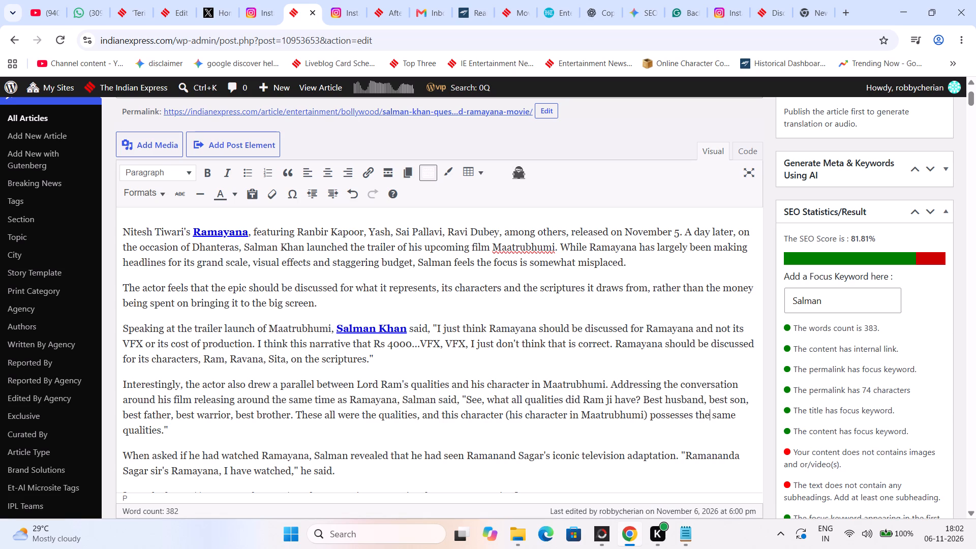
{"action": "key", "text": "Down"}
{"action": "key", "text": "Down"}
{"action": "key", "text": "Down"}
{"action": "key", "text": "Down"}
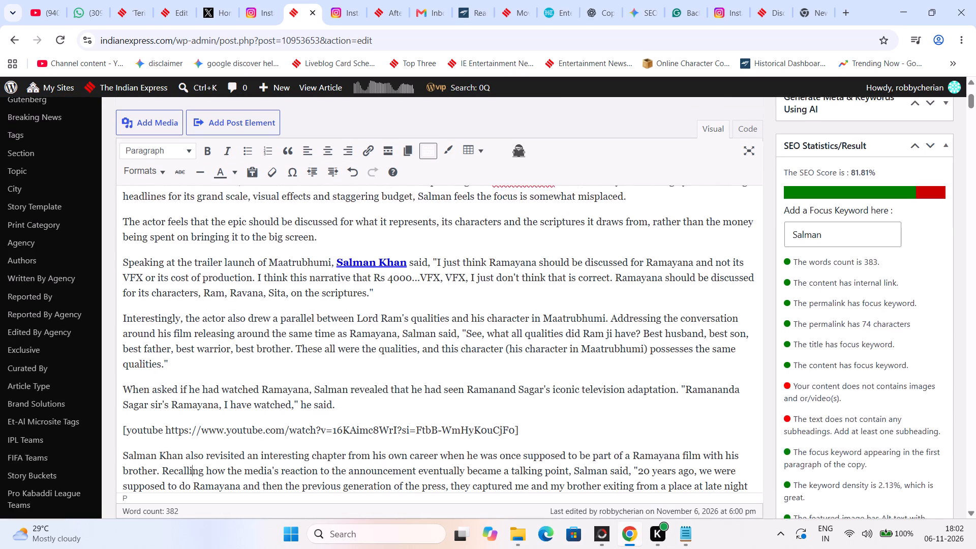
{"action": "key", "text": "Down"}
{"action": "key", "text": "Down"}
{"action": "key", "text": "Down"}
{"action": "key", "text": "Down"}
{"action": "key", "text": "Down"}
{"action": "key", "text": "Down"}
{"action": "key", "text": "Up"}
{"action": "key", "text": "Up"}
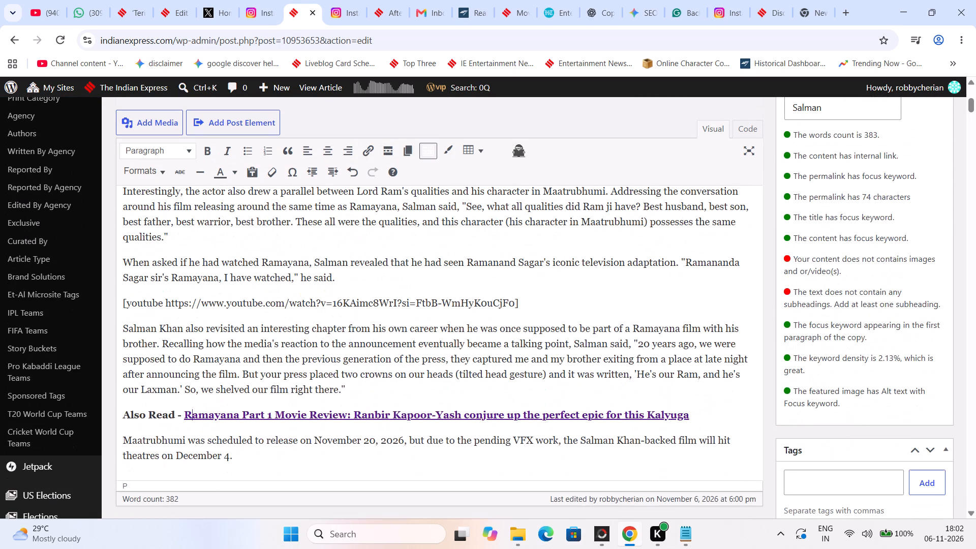
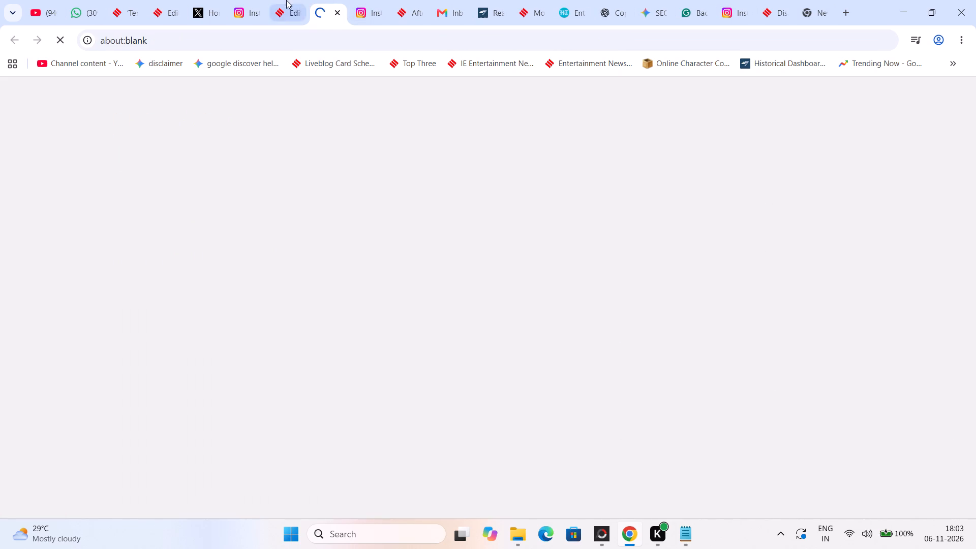
View the published Salman Khan article, copy its web address, and paste it into a new post on X.
{"action": "left_click", "coordinate": [204, 149]}
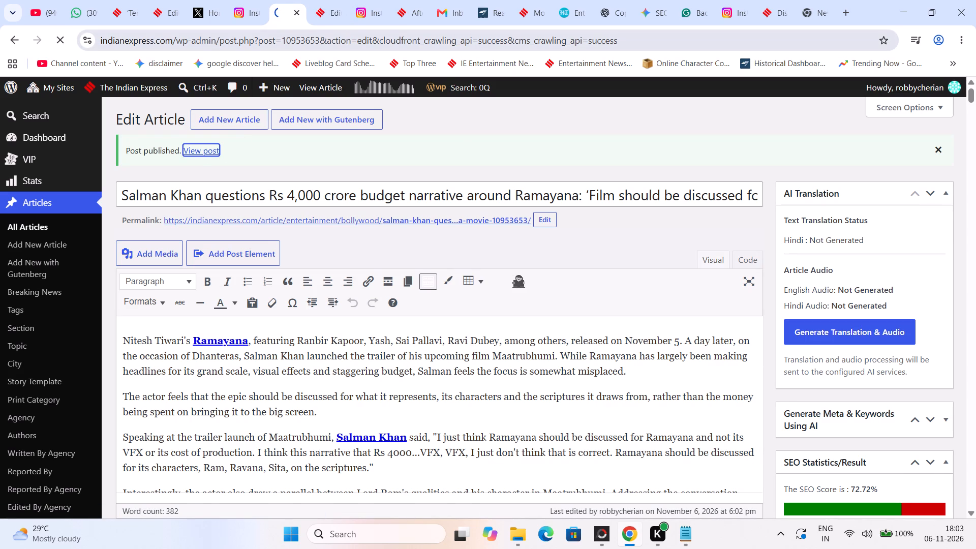
{"action": "left_click", "coordinate": [362, 38]}
{"action": "key", "text": "ctrl+c"}
{"action": "left_click", "coordinate": [203, 0]}
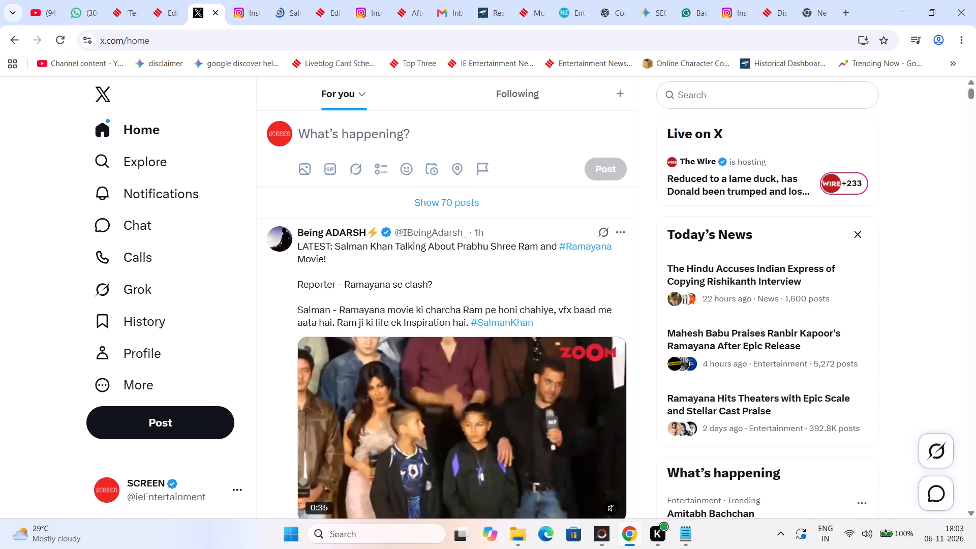
{"action": "left_click", "coordinate": [359, 133]}
{"action": "key", "text": "ctrl+v"}
Copy the article's summary about the Maatrubhumi trailer launch and place it on its own line above the link in the X post.
{"action": "left_click", "coordinate": [286, 0]}
{"action": "scroll", "coordinate": [340, 431], "scroll_direction": "down", "scroll_amount": 3}
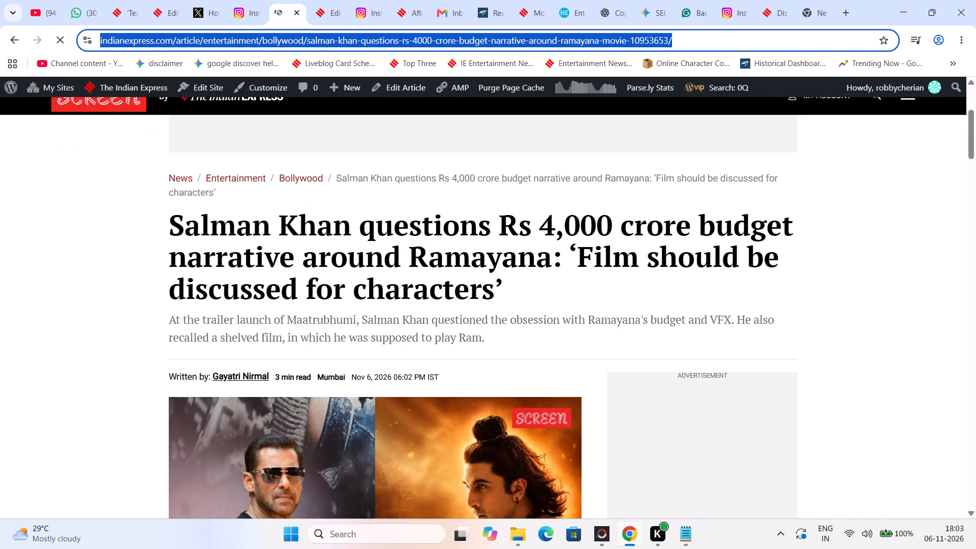
{"action": "triple_click", "coordinate": [337, 341]}
{"action": "key", "text": "ctrl+c"}
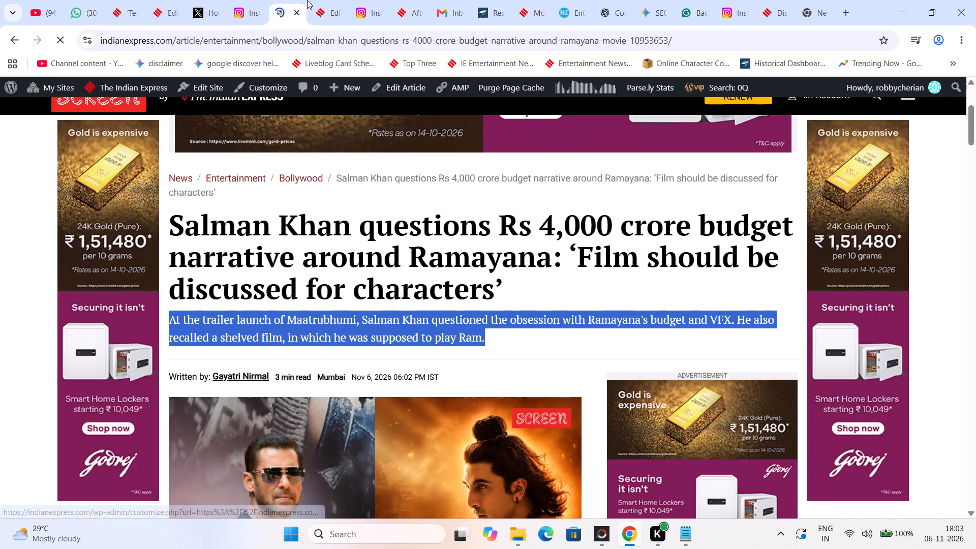
{"action": "left_click", "coordinate": [326, 0]}
{"action": "left_click", "coordinate": [204, 0]}
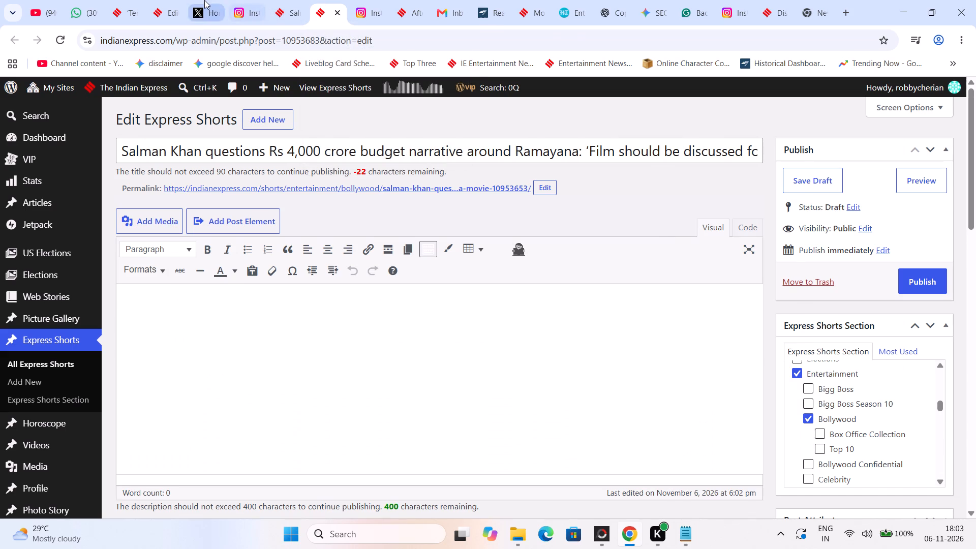
{"action": "left_click", "coordinate": [301, 133]}
{"action": "key", "text": "ctrl+v"}
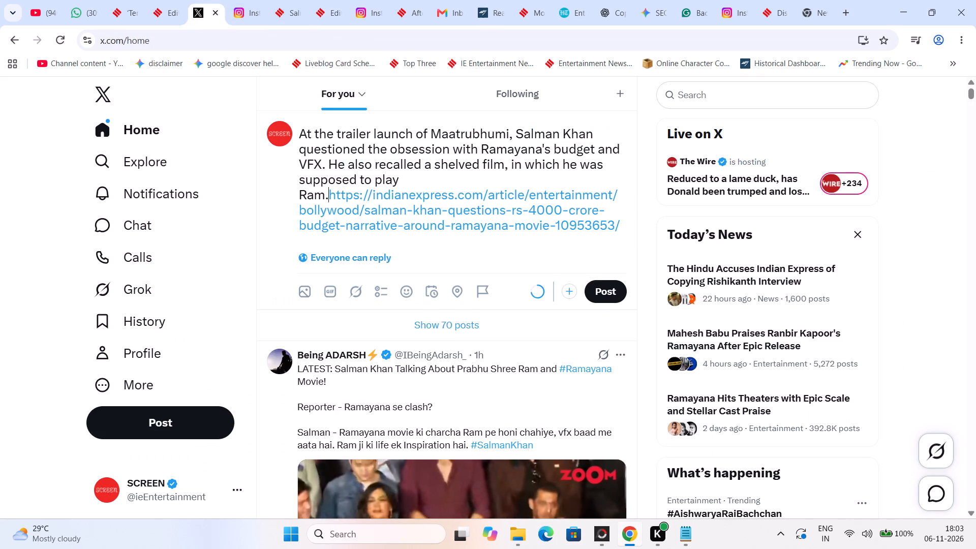
{"action": "key", "text": "Return"}
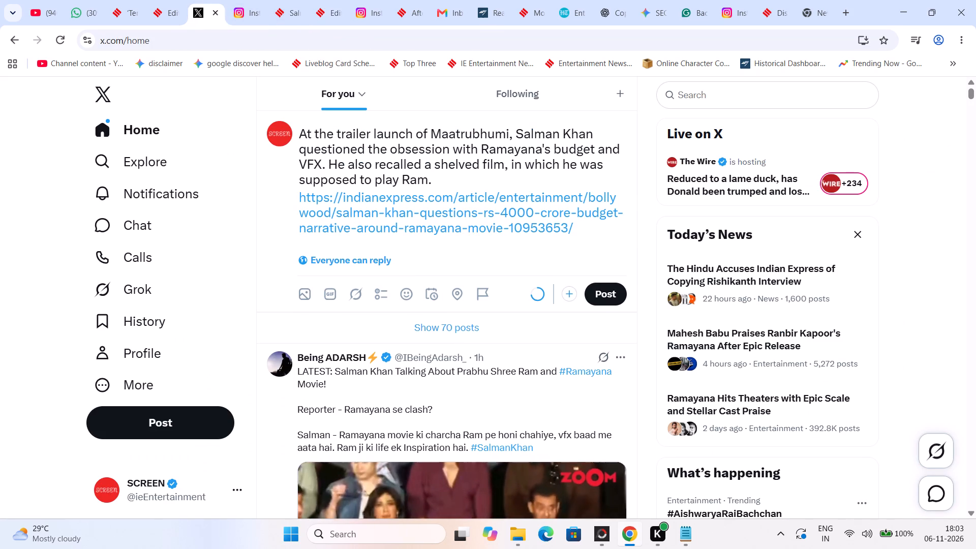
Add hashtags to Maatrubhumi and Salman in the first line of the X post.
{"action": "left_click", "coordinate": [433, 132]}
{"action": "key", "text": "shift+dollar"}
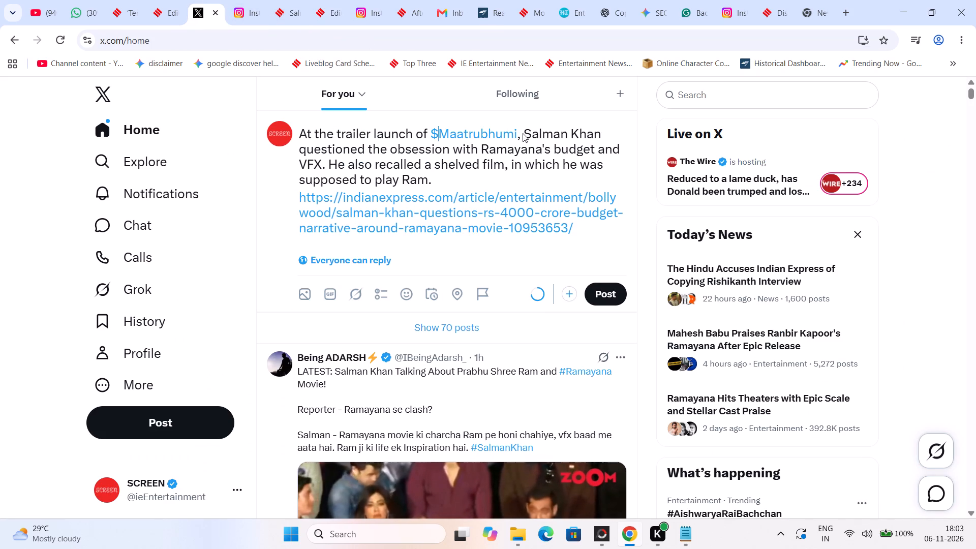
{"action": "left_click", "coordinate": [525, 133]}
{"action": "left_click", "coordinate": [528, 133]}
{"action": "left_click_drag", "start_coordinate": [439, 137], "coordinate": [430, 134]}
{"action": "key", "text": "shift+numbersign"}
{"action": "left_click", "coordinate": [551, 128]}
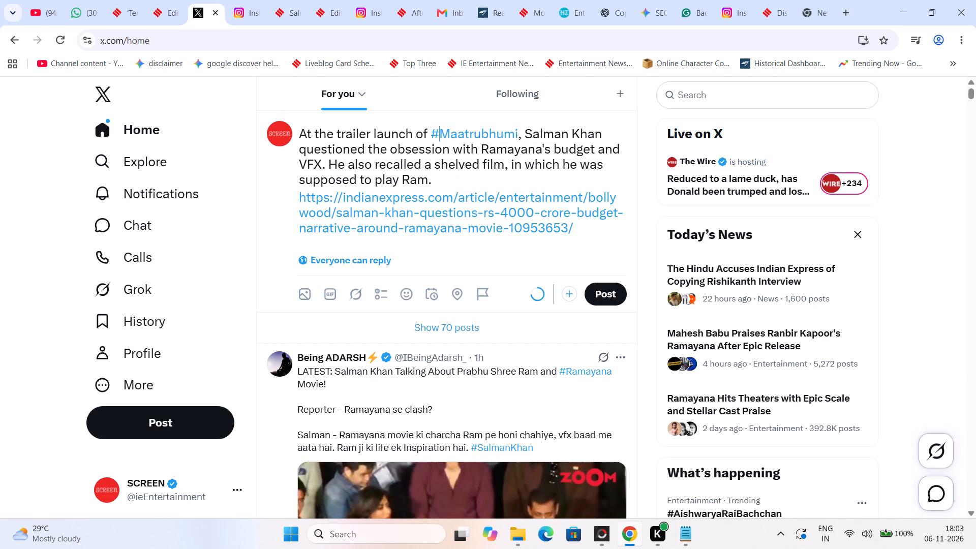
{"action": "left_click", "coordinate": [524, 128]}
{"action": "key", "text": "shift+numbersign"}
{"action": "left_click", "coordinate": [584, 134]}
{"action": "left_click", "coordinate": [581, 136]}
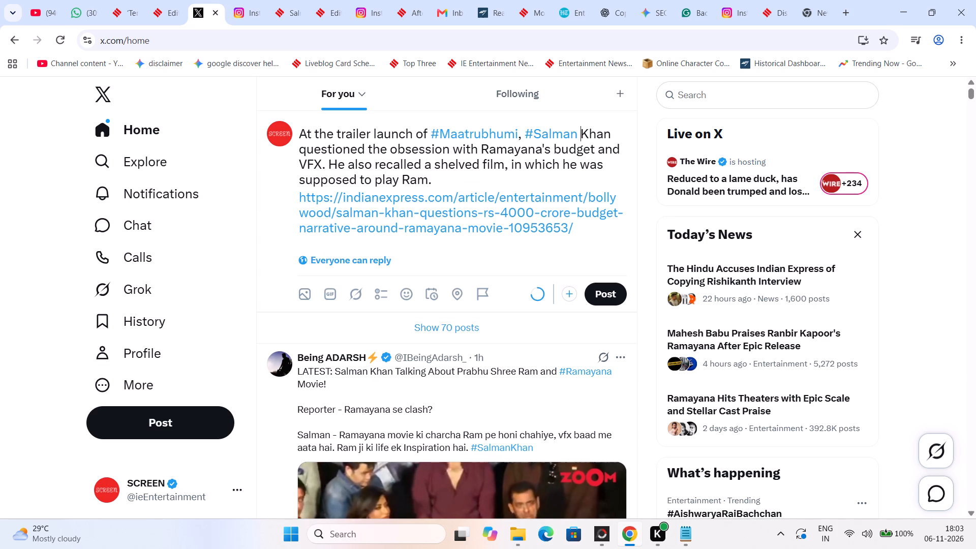
Complete the hashtags in the X post's text so they read #SalmanKhan and #Ramayana.
{"action": "key", "text": "BackSpace"}
{"action": "key", "text": "Right"}
{"action": "key", "text": "Right"}
{"action": "key", "text": "Right"}
{"action": "key", "text": "Right"}
{"action": "key", "text": "Right"}
{"action": "key", "text": "Right"}
{"action": "key", "text": "Right"}
{"action": "key", "text": "Right"}
{"action": "key", "text": "Right"}
{"action": "key", "text": "Right"}
{"action": "key", "text": "Right"}
{"action": "key", "text": "Right"}
{"action": "key", "text": "Right"}
{"action": "key", "text": "Right"}
{"action": "key", "text": "Right"}
{"action": "key", "text": "Right"}
{"action": "key", "text": "Right"}
{"action": "key", "text": "Right"}
{"action": "key", "text": "Right"}
{"action": "key", "text": "Right"}
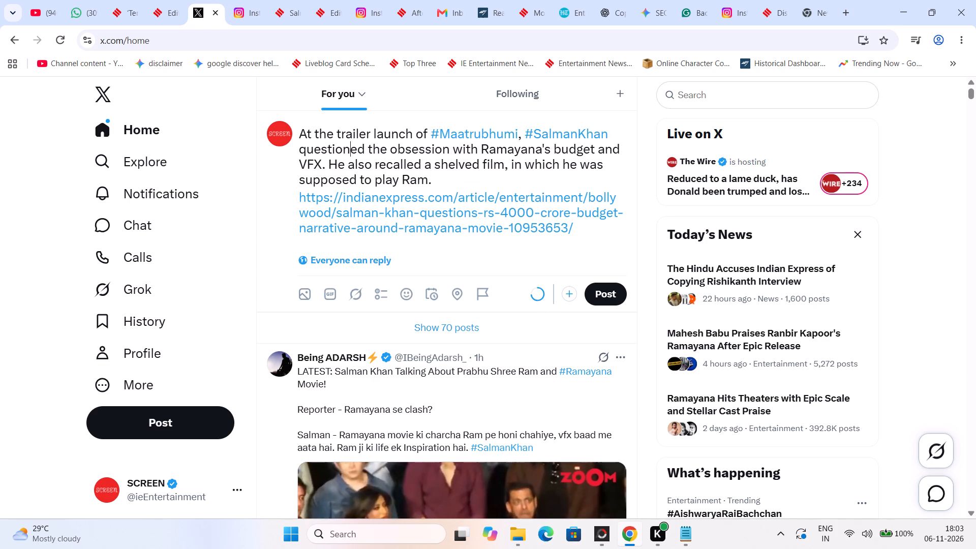
{"action": "key", "text": "Right"}
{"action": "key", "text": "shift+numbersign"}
Insert the word "Lord" before "Ram" at the end of the X post's summary text.
{"action": "key", "text": "Right"}
{"action": "key", "text": "Right"}
{"action": "key", "text": "Right"}
{"action": "key", "text": "Right"}
{"action": "key", "text": "Right"}
{"action": "key", "text": "Right"}
{"action": "key", "text": "Right"}
{"action": "key", "text": "Right"}
{"action": "key", "text": "Right"}
{"action": "key", "text": "Right"}
{"action": "key", "text": "Right"}
{"action": "key", "text": "Right"}
{"action": "key", "text": "Right"}
{"action": "key", "text": "Right"}
{"action": "key", "text": "Right"}
{"action": "key", "text": "Right"}
{"action": "key", "text": "Right"}
{"action": "key", "text": "Right"}
{"action": "key", "text": "Right"}
{"action": "key", "text": "Right"}
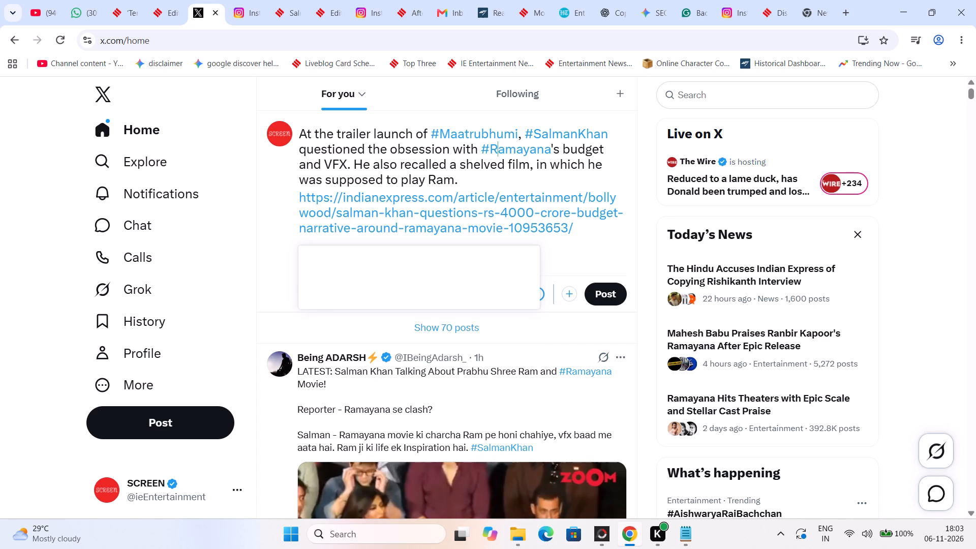
{"action": "key", "text": "Down"}
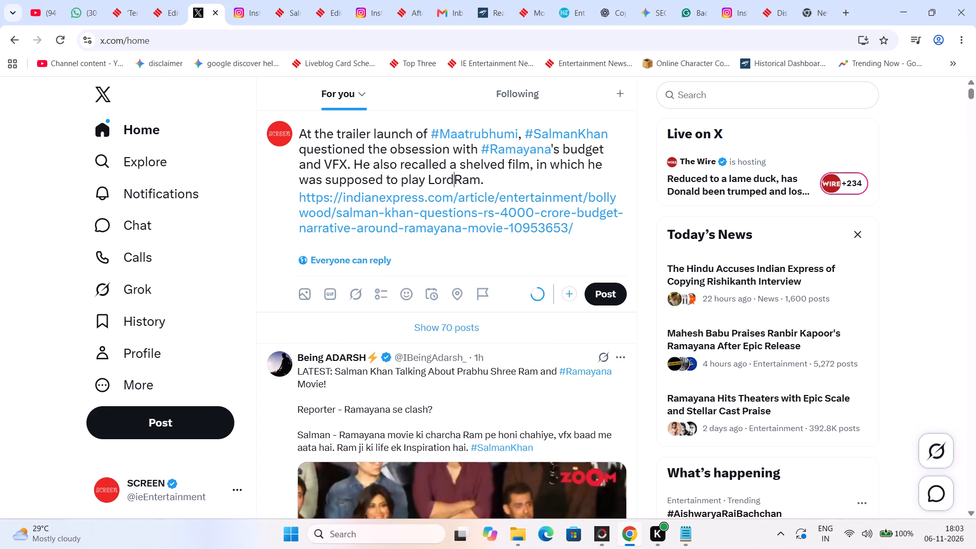
{"action": "key", "text": "BackSpace"}
{"action": "key", "text": "BackSpace"}
{"action": "key", "text": "BackSpace"}
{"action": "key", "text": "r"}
{"action": "key", "text": "BackSpace"}
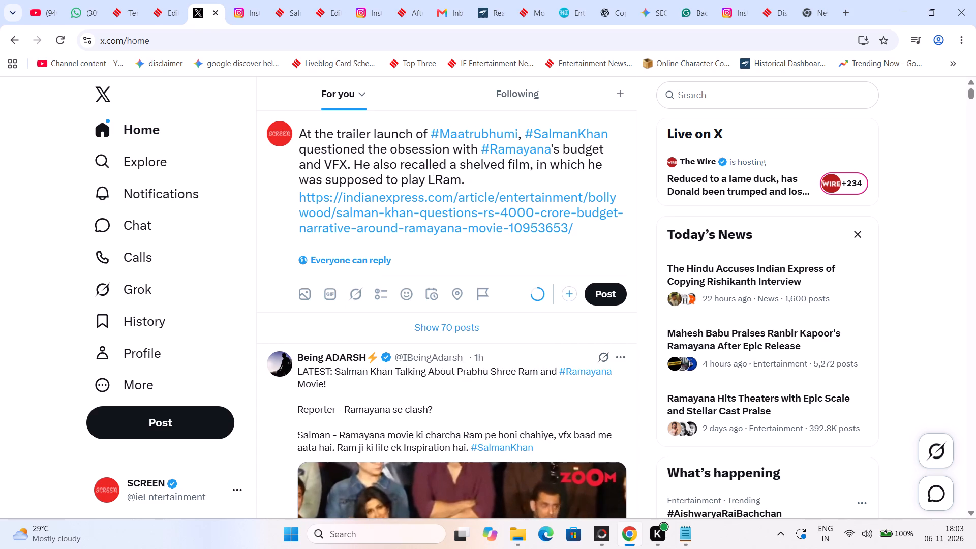